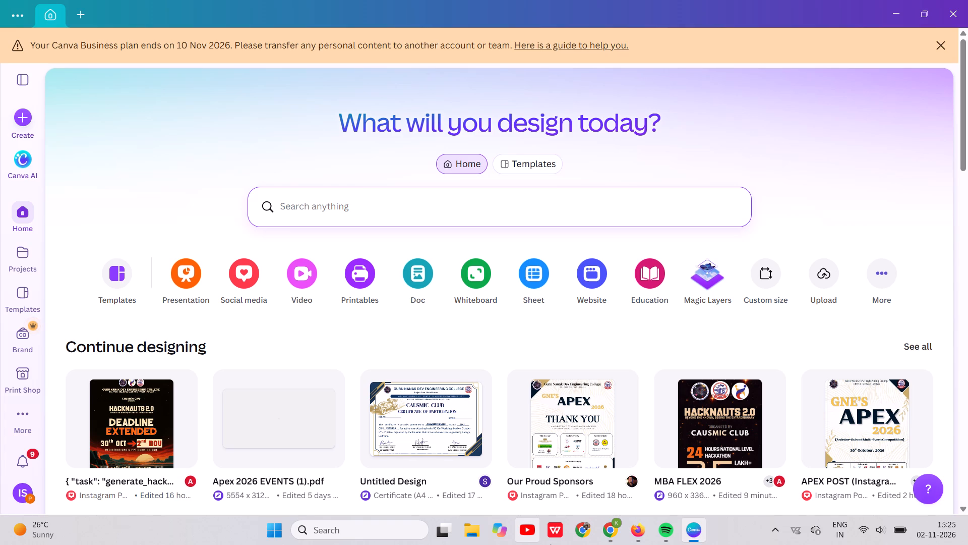
Open the Our Proud Sponsors design from the recent designs.
ctrl+scroll(551, 544, down, 4)
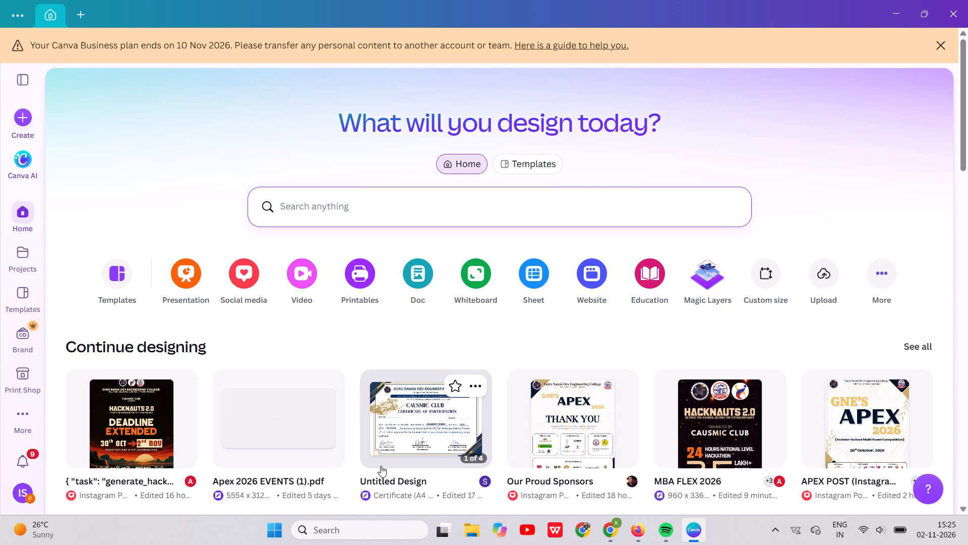
click(575, 435)
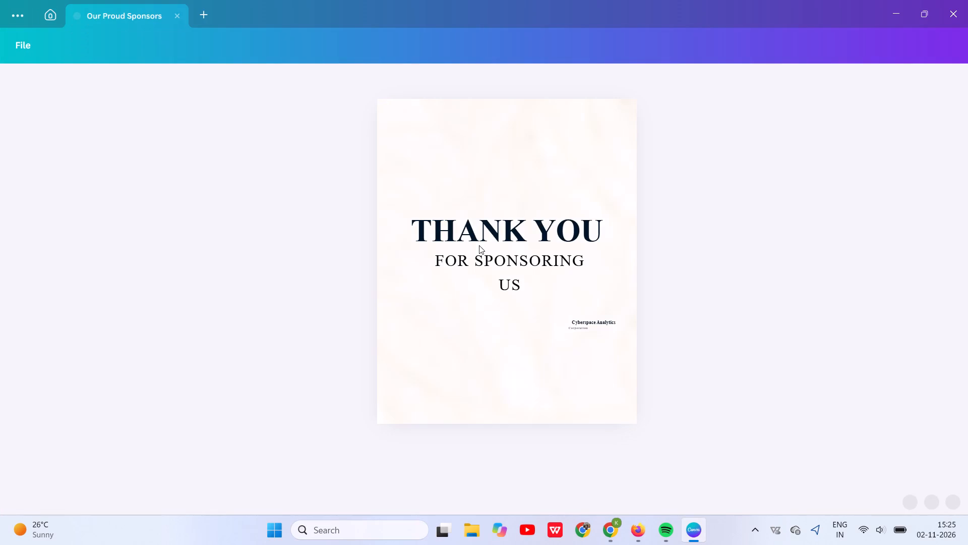
click(737, 359)
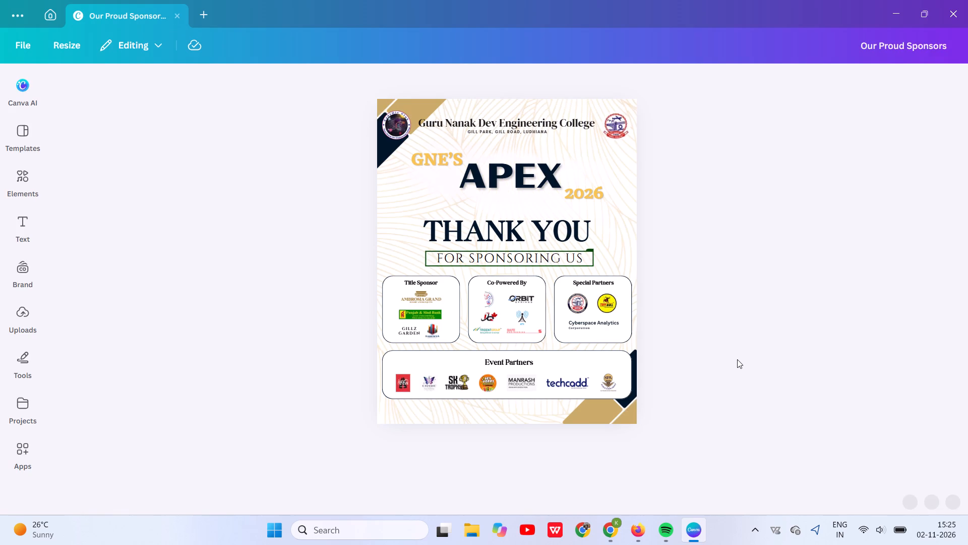
key(Right)
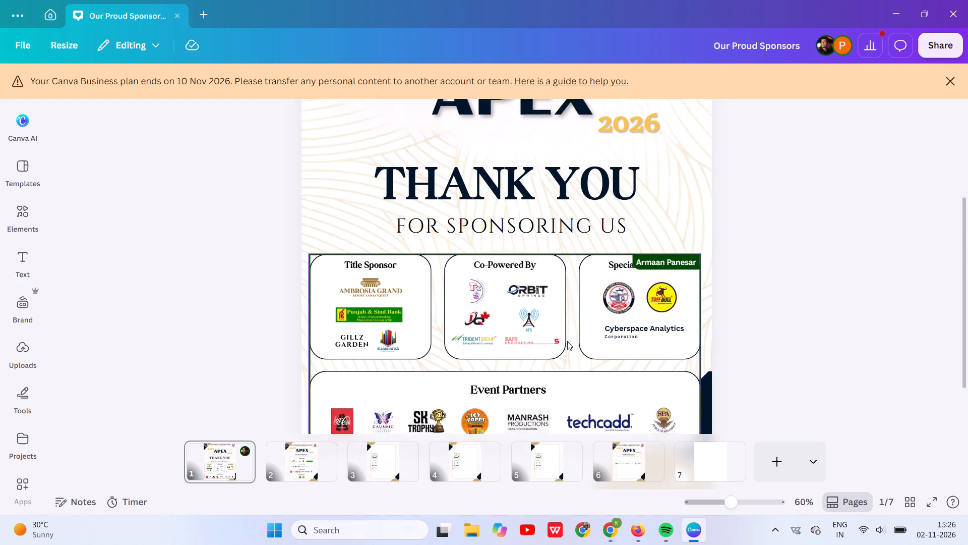
Examine the first page's thank-you layout, including its sponsor and event partner boxes.
scroll(567, 341, down, 3)
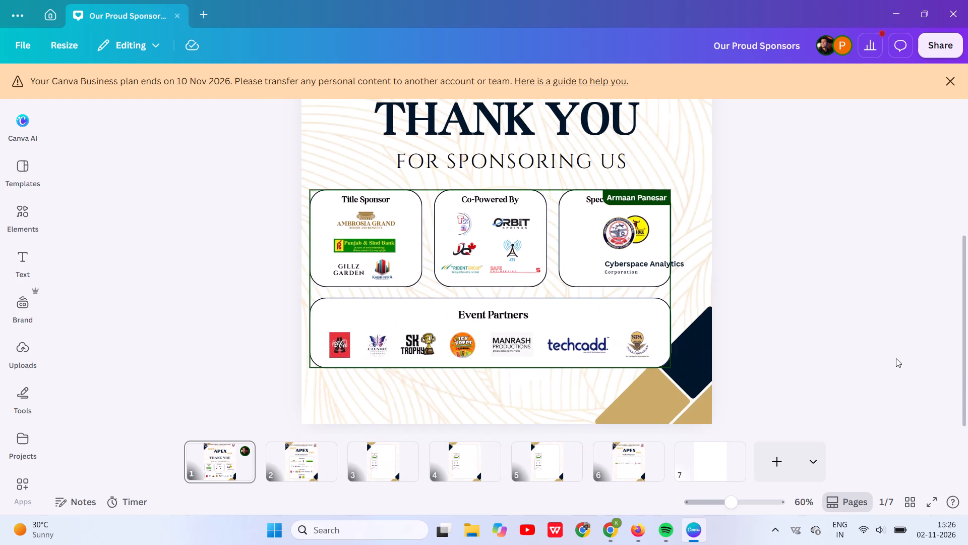
click(896, 358)
scroll(896, 358, up, 1)
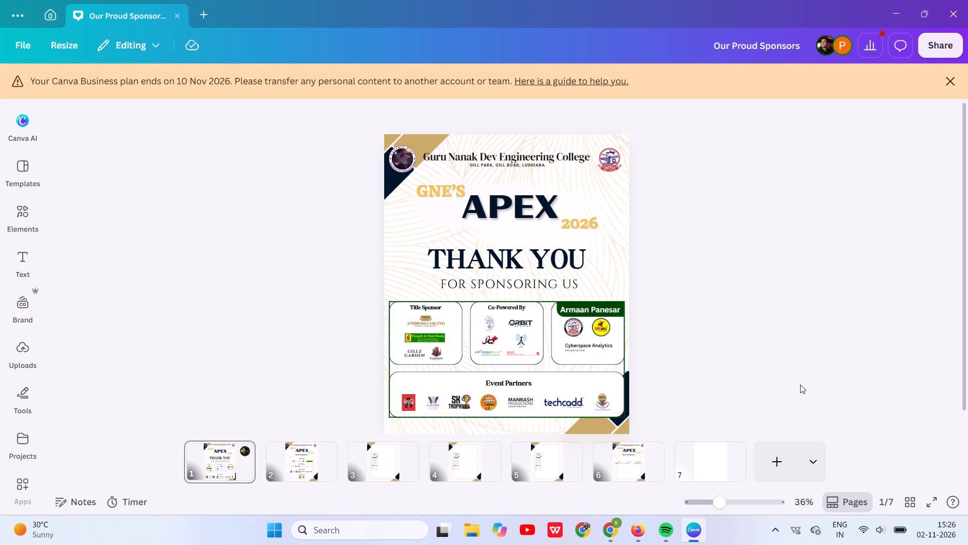
scroll(800, 385, down, 1)
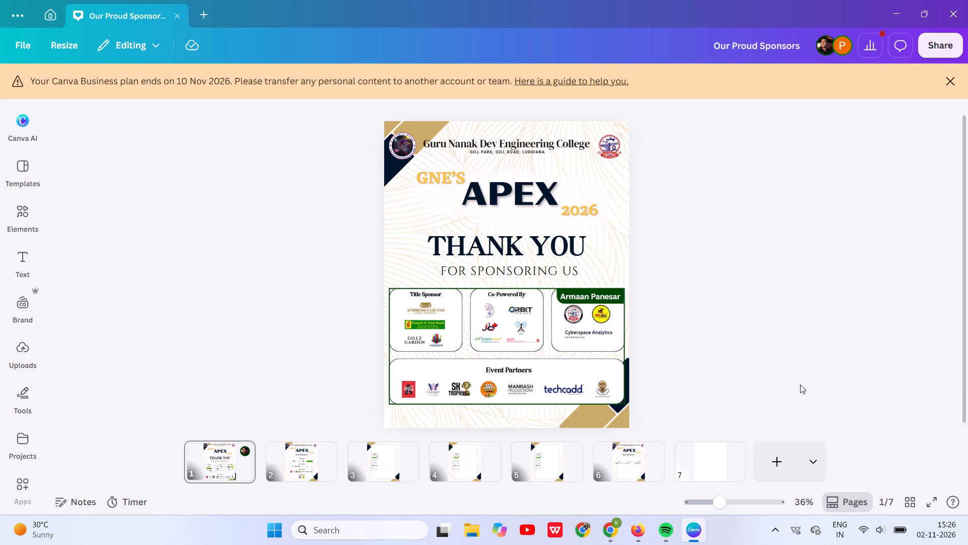
scroll(800, 385, down, 1)
click(800, 385)
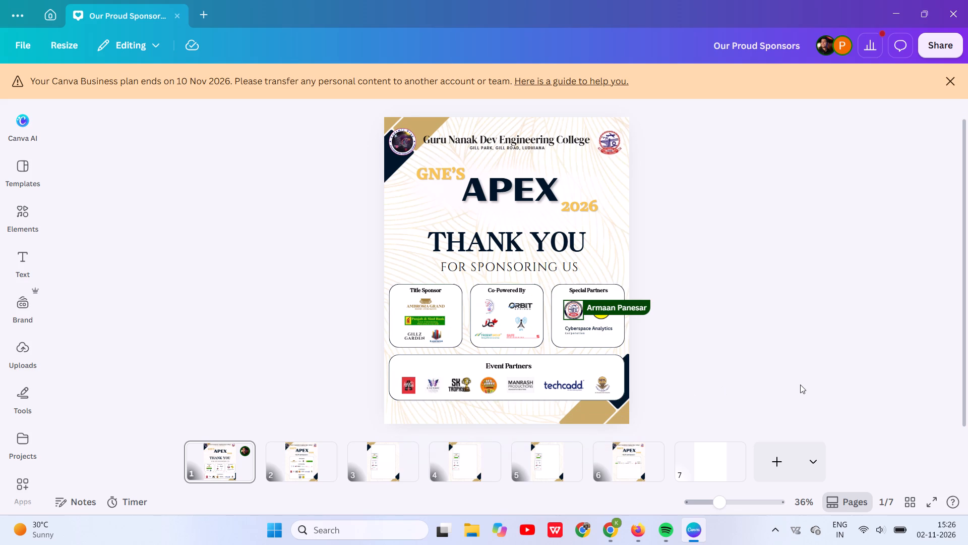
click(583, 372)
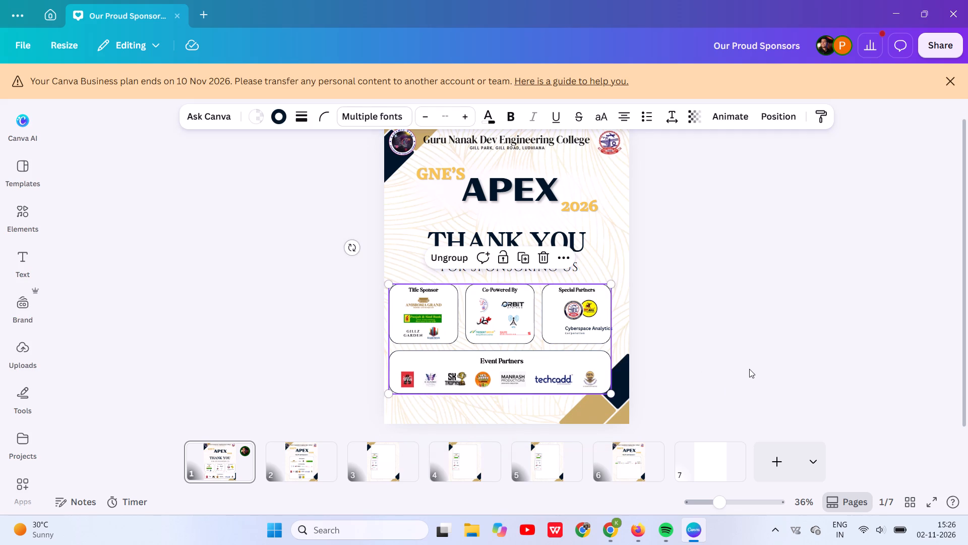
click(749, 369)
click(616, 193)
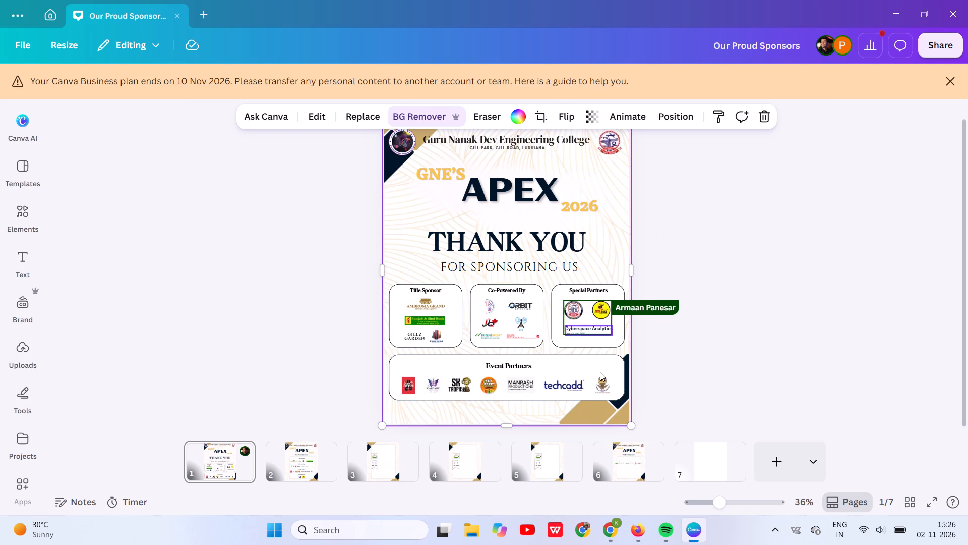
Duplicate page 1, the APEX 2026 thank-you post.
click(243, 449)
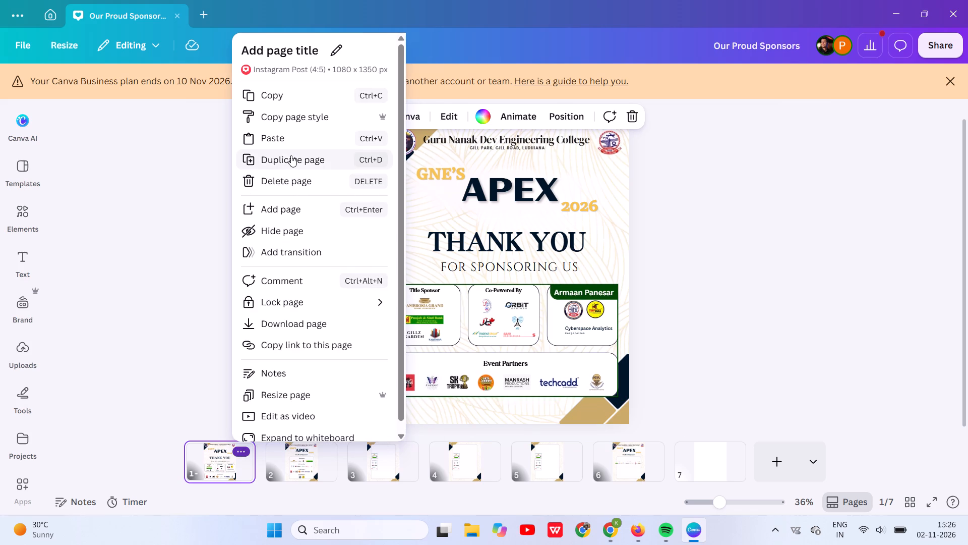
click(291, 155)
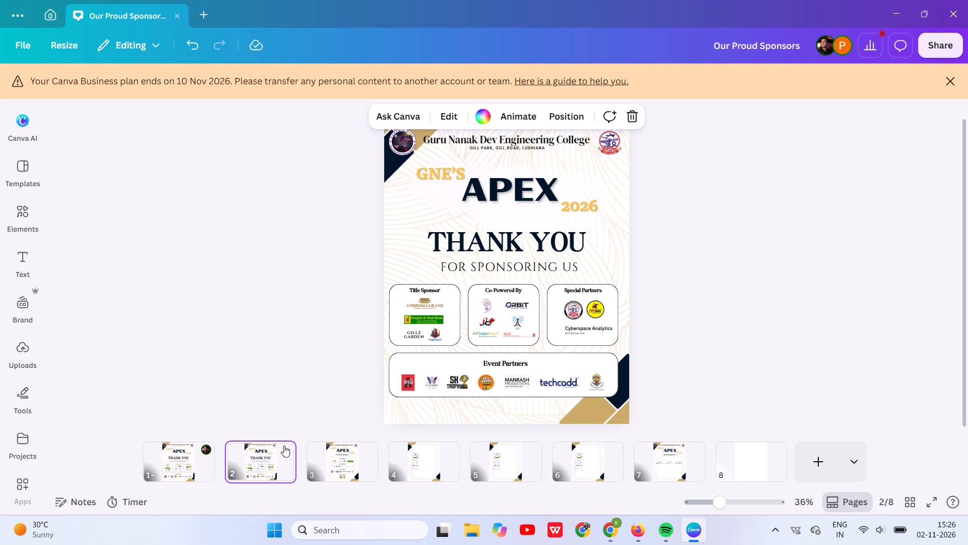
On the duplicated page 2, replace the FOR SPONSORING US line under THANK YOU with "FO".
click(280, 450)
click(664, 264)
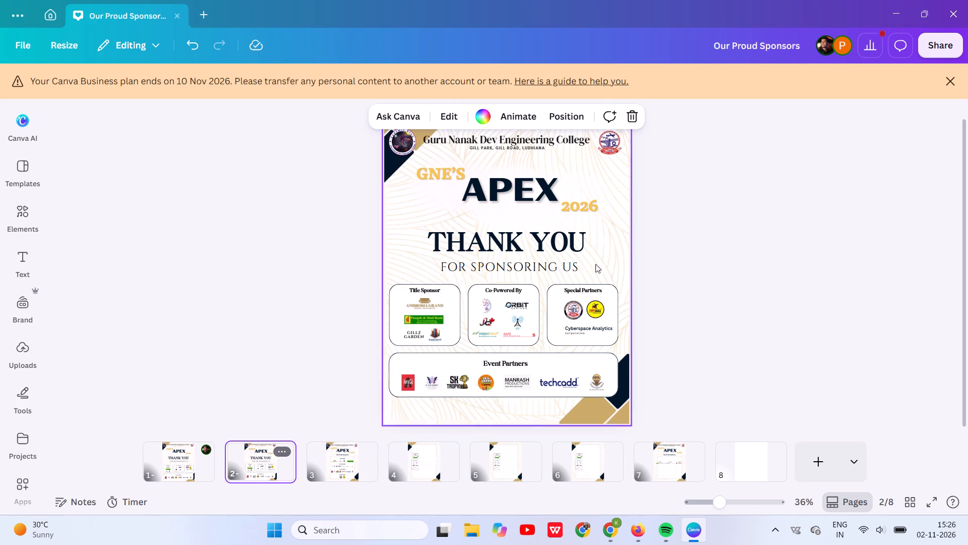
double_click(556, 267)
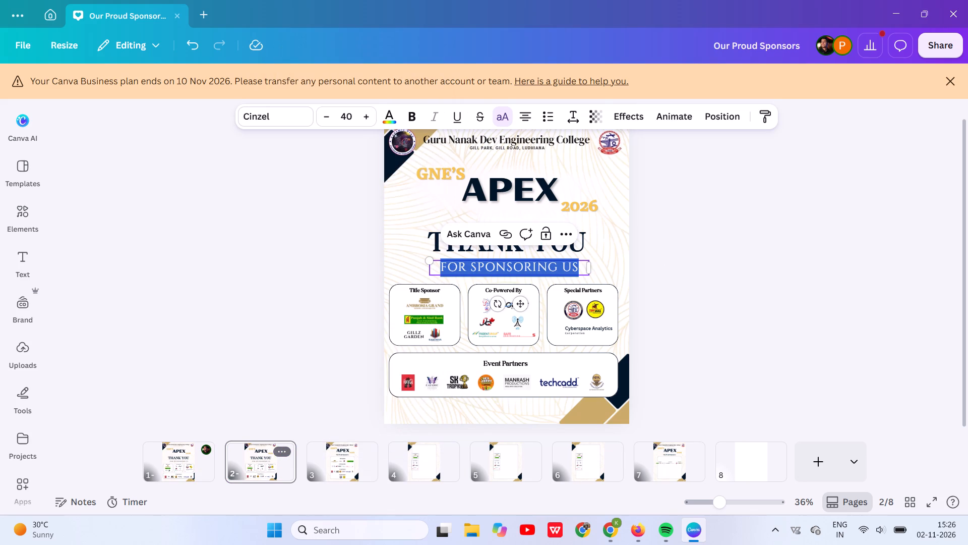
text(for)
key(space)
key(BackSpace)
key(BackSpace)
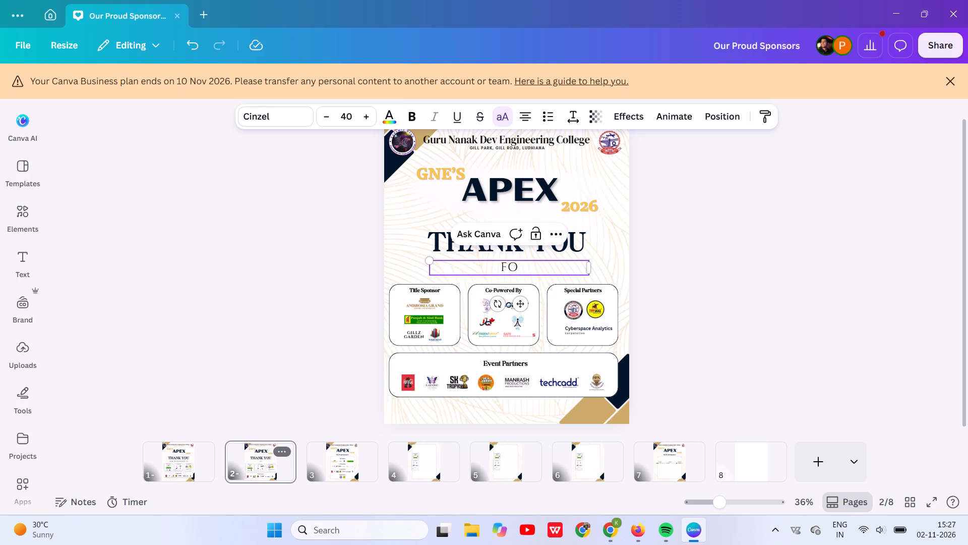
Browse further back through the recent designs on the home page and open clubs(Instagram Post (4:5)).
click(38, 13)
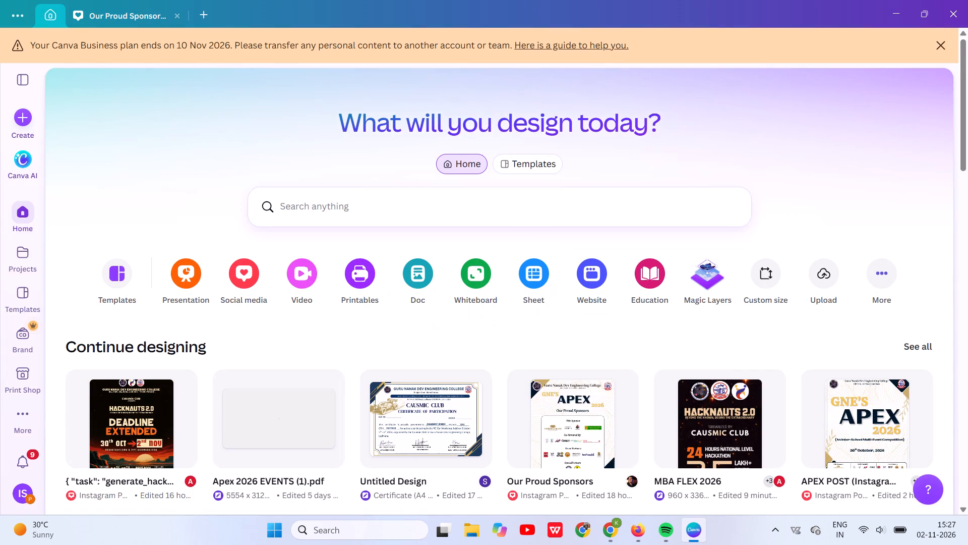
scroll(272, 220, down, 5)
click(504, 265)
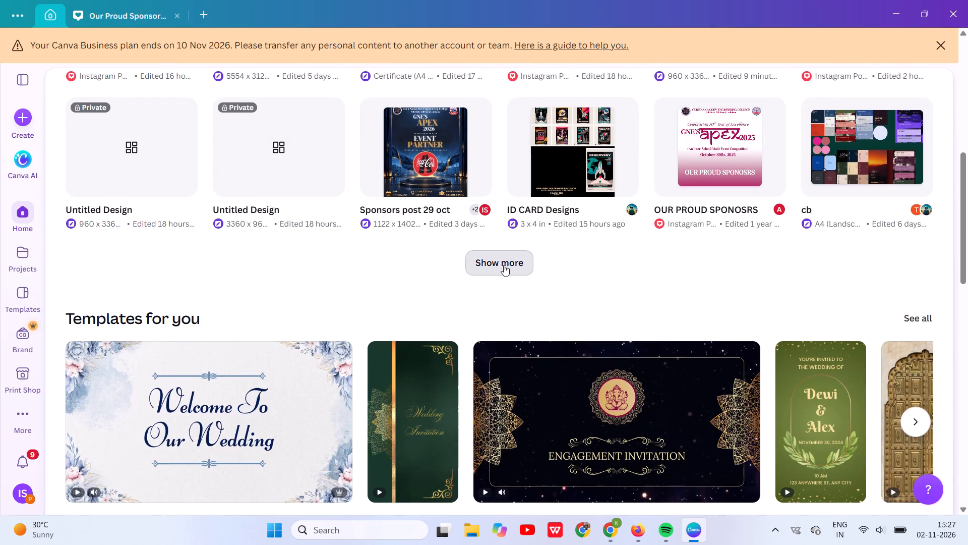
scroll(457, 366, down, 2)
drag(464, 390, 493, 389)
click(493, 389)
scroll(402, 421, down, 3)
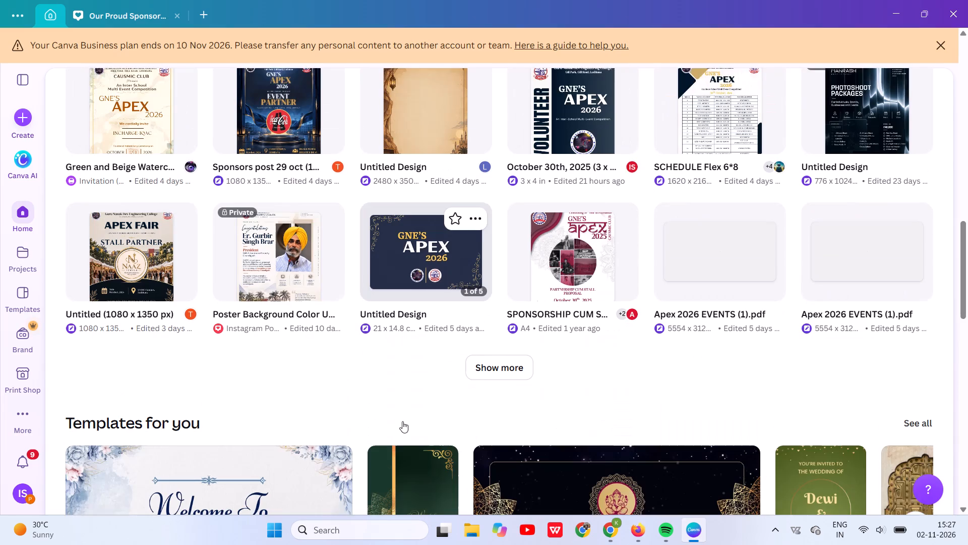
scroll(402, 421, down, 1)
click(490, 345)
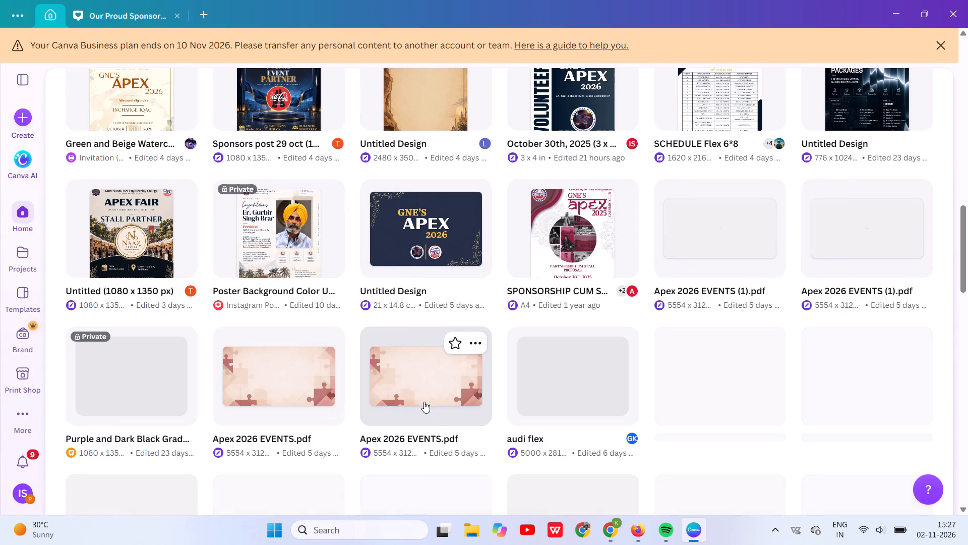
scroll(424, 402, down, 4)
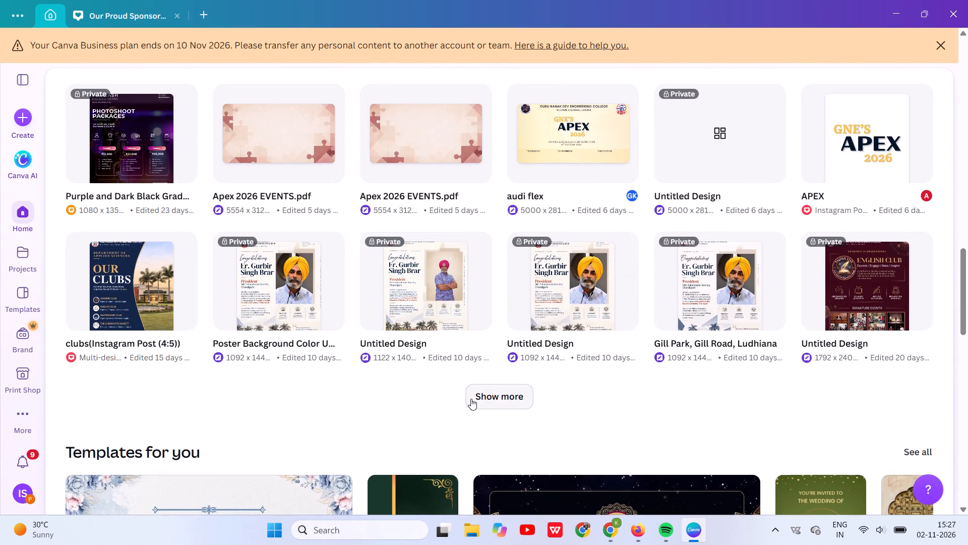
click(99, 297)
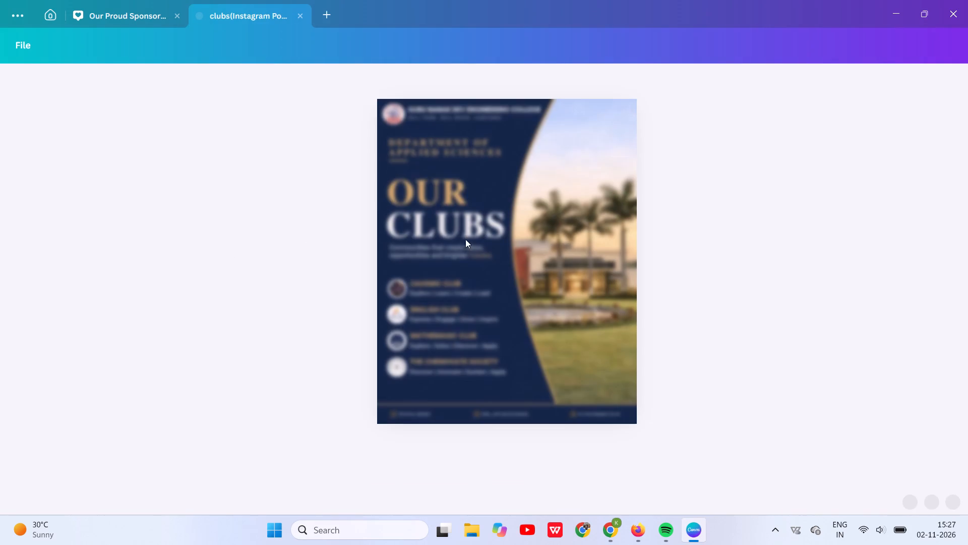
click(722, 325)
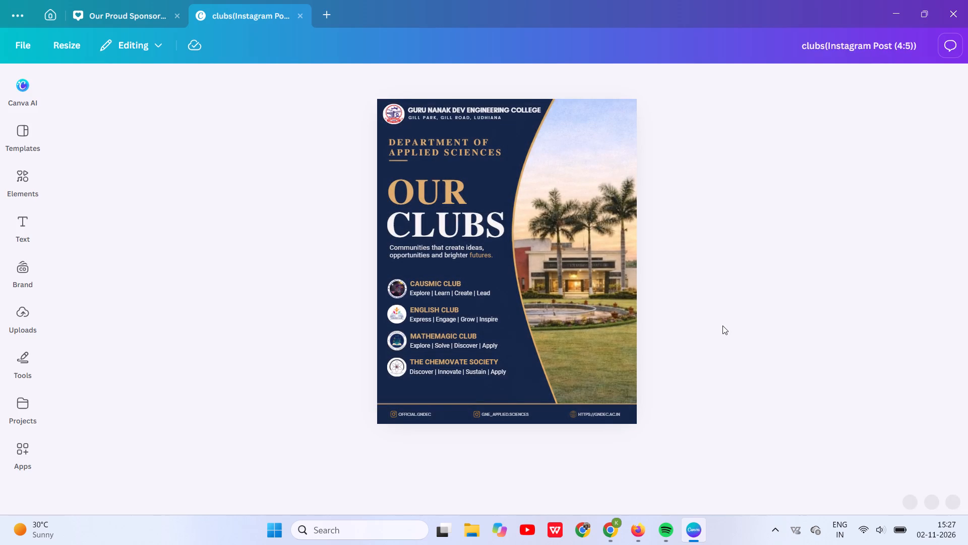
click(722, 325)
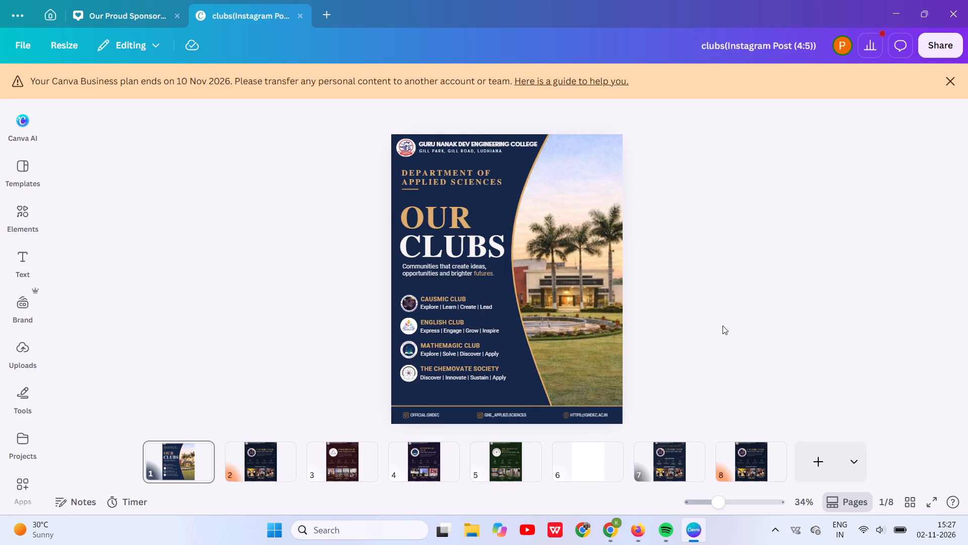
Look through the club pages of the clubs design, from page 2 to page 5.
key(Right)
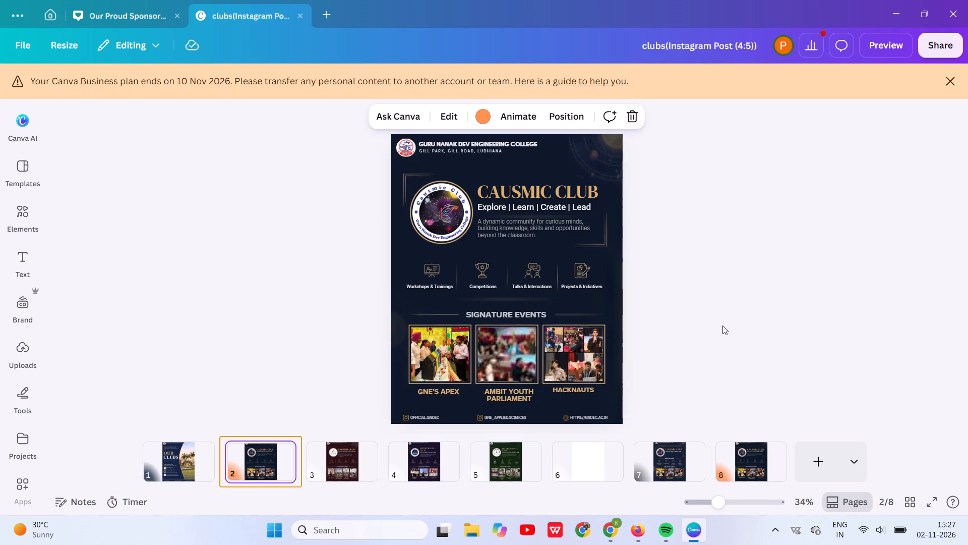
key(Right)
key(Right)
key(Right)
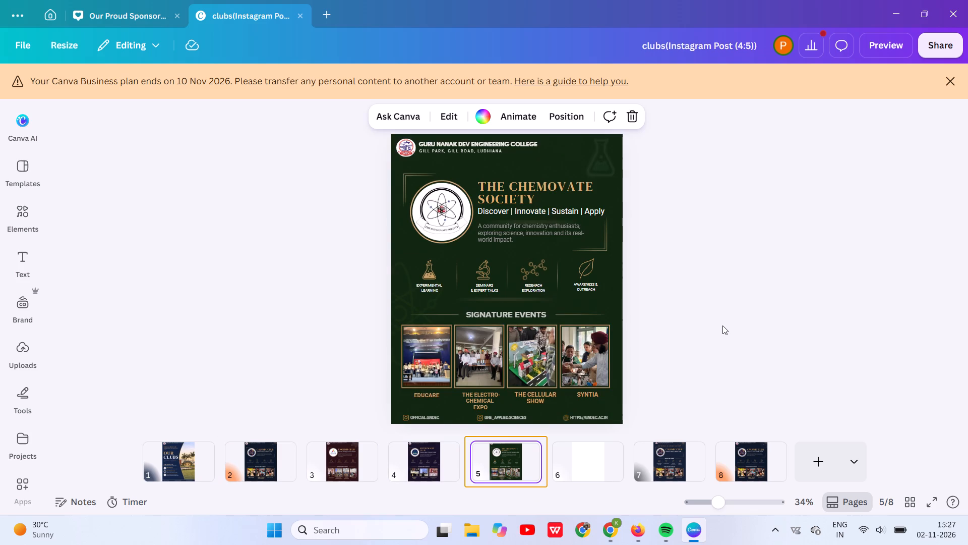
Return to page 2 of the Our Proud Sponsors design and leave text editing of the line under THANK YOU.
click(126, 9)
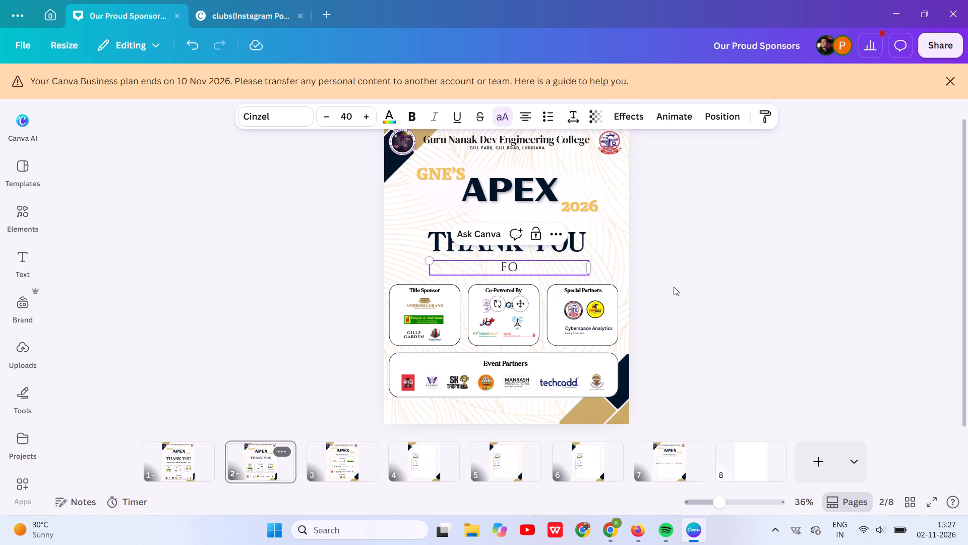
click(657, 259)
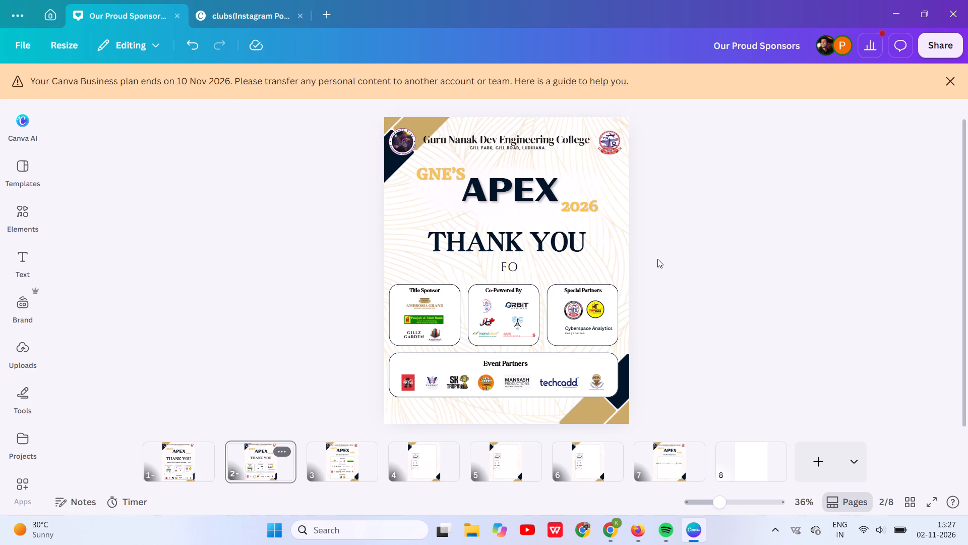
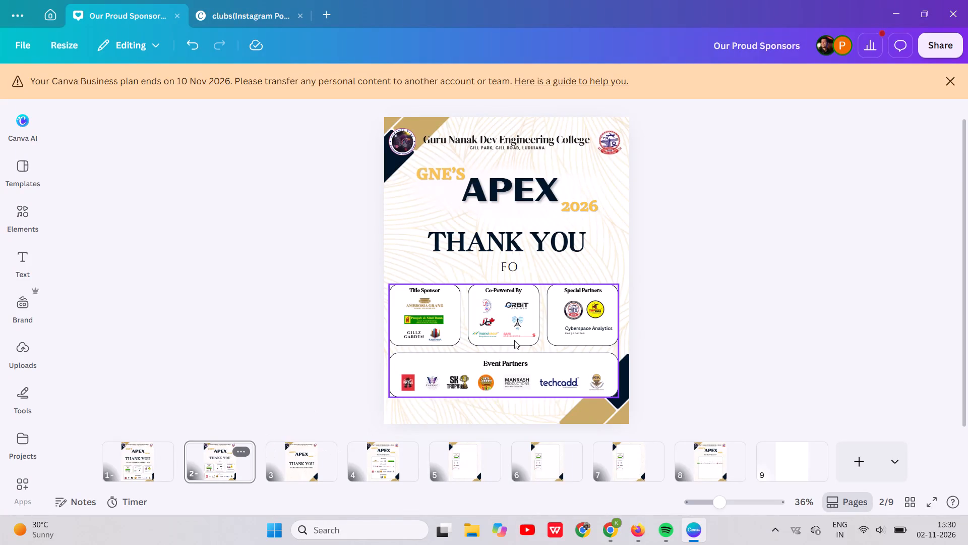
Replace the FO line under THANK YOU on page 2 with "stall partners".
click(513, 277)
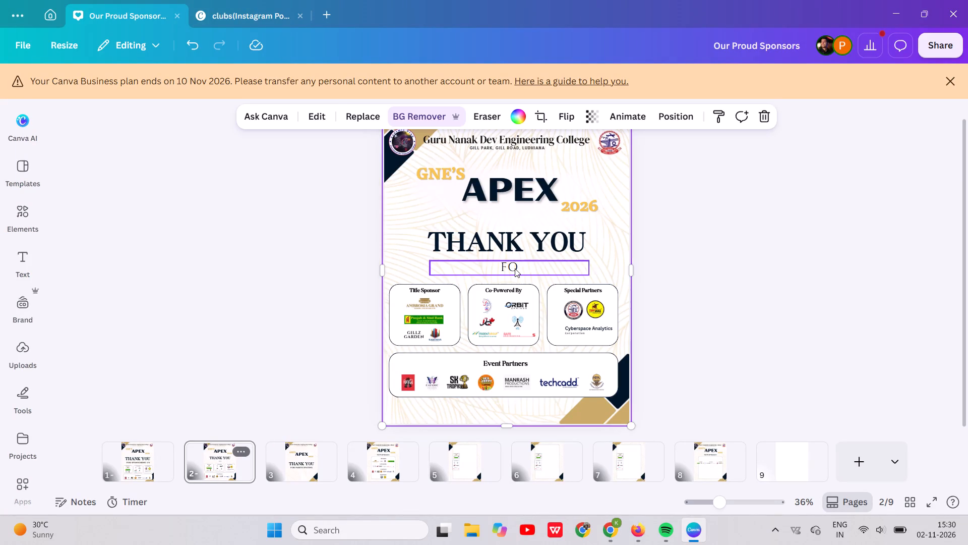
click(515, 268)
click(522, 267)
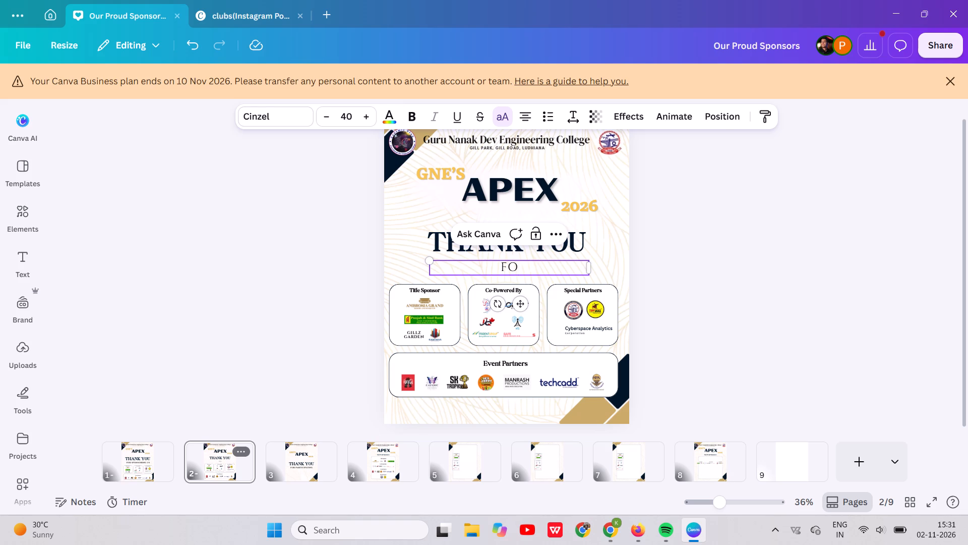
key(BackSpace)
key(BackSpace)
key(BackSpace)
key(s)
text(tall partners)
key(space)
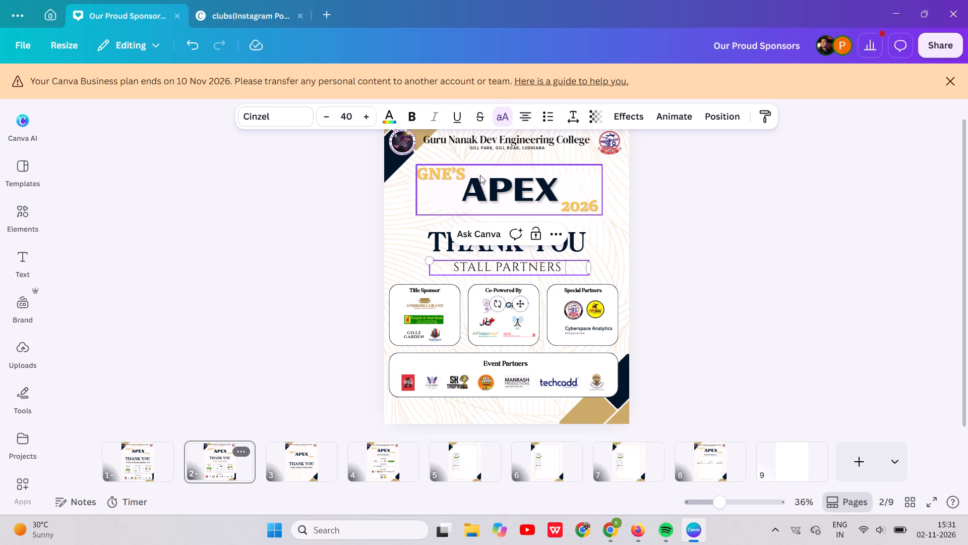
Make the whole STALL PARTNERS line on page 2 bold.
double_click(566, 271)
click(566, 271)
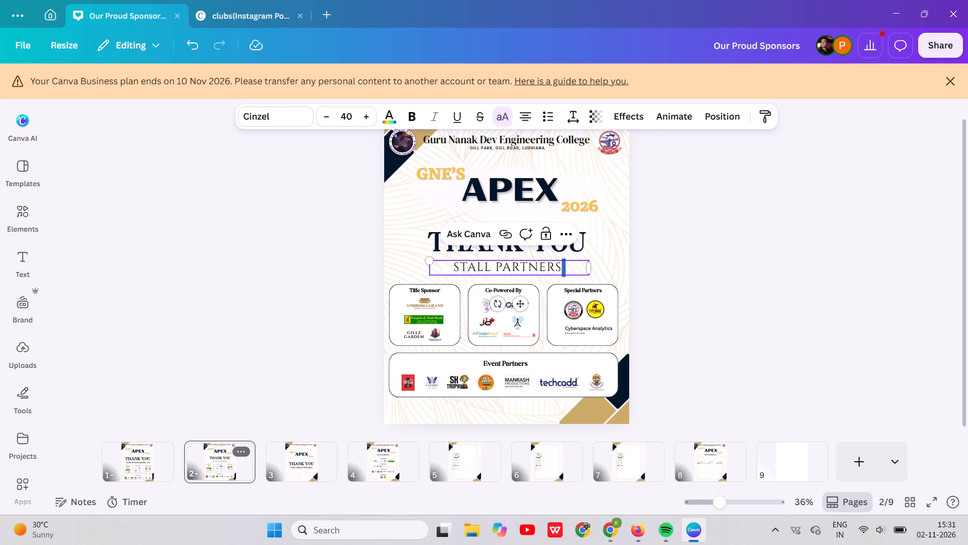
click(566, 271)
triple_click(566, 271)
click(566, 271)
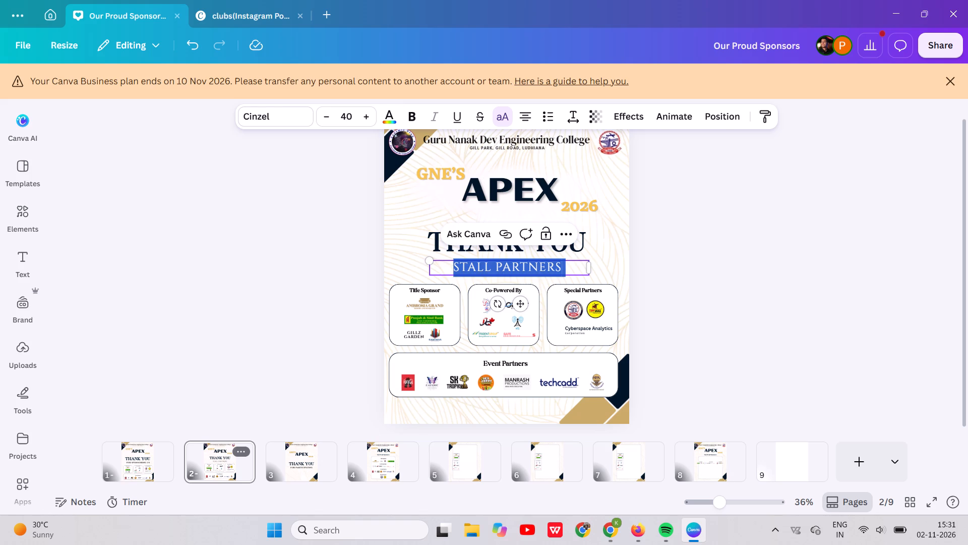
click(415, 117)
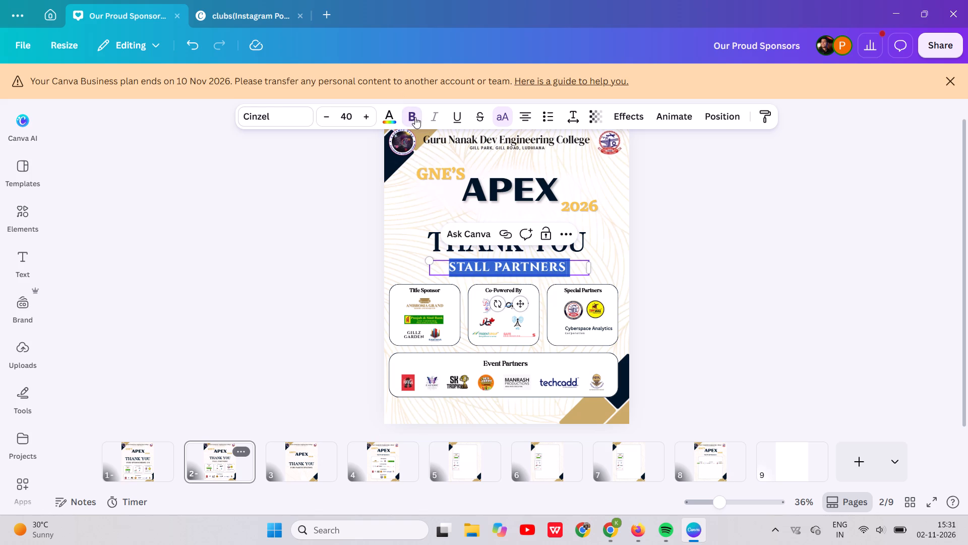
click(691, 242)
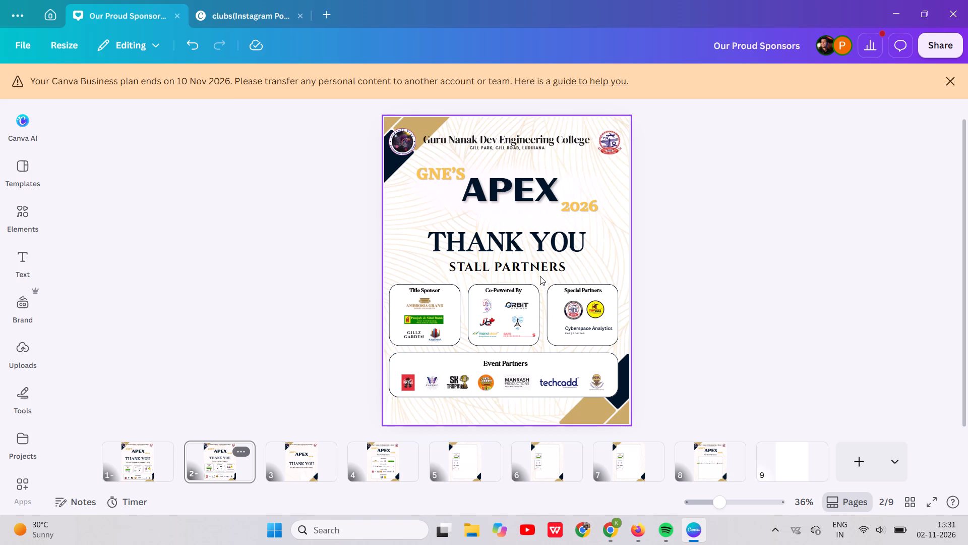
Examine the FOR PARTICIPATING line under THANK YOU on page 3, including its text formatting and editing options.
click(291, 464)
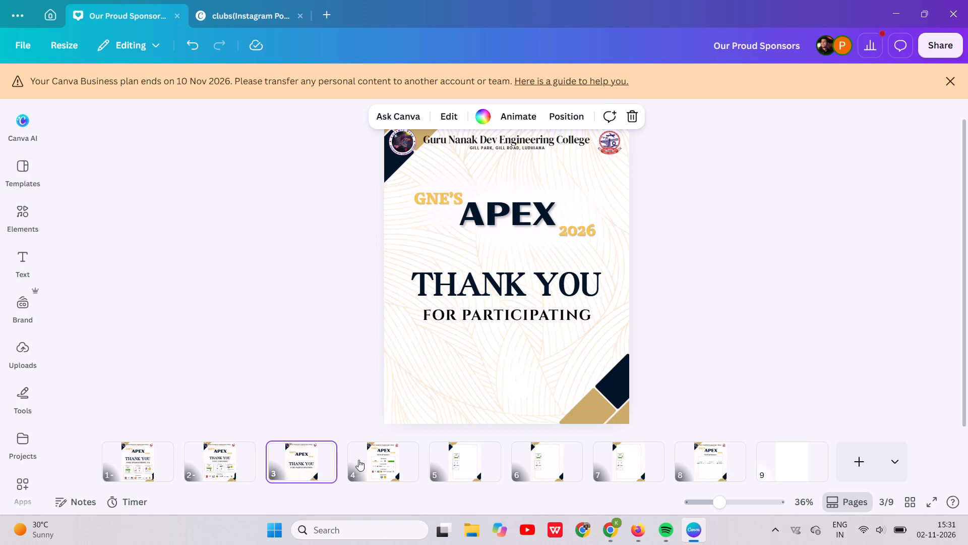
click(476, 318)
click(476, 318)
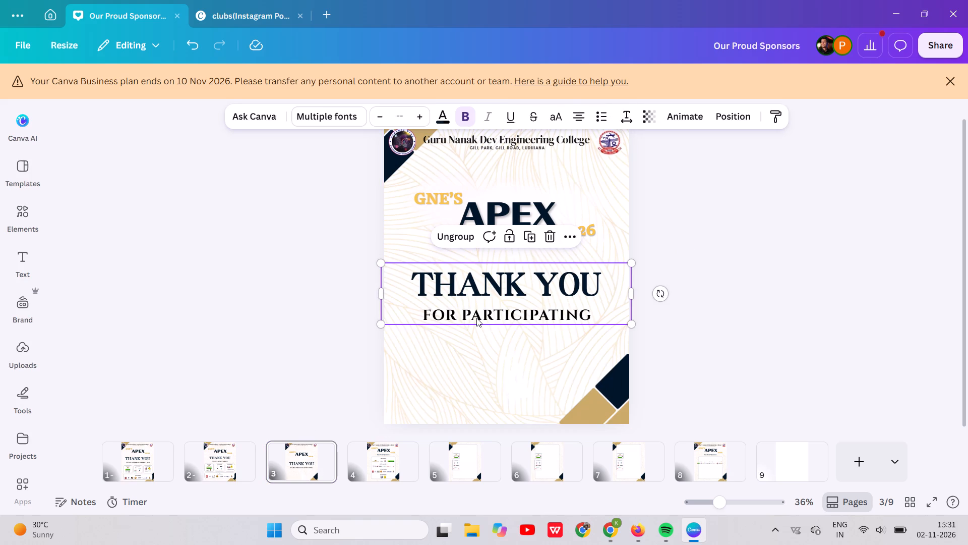
click(476, 318)
right_click(476, 318)
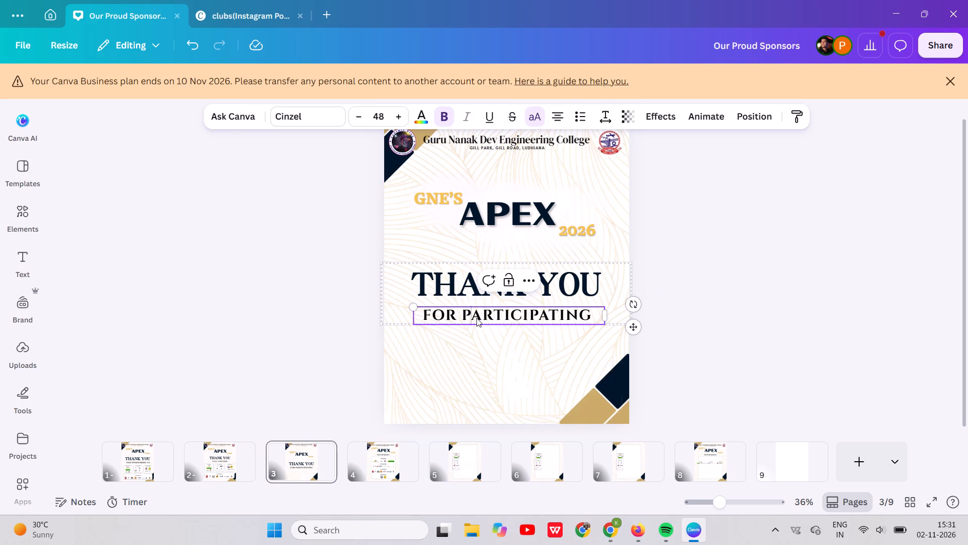
click(447, 318)
right_click(447, 318)
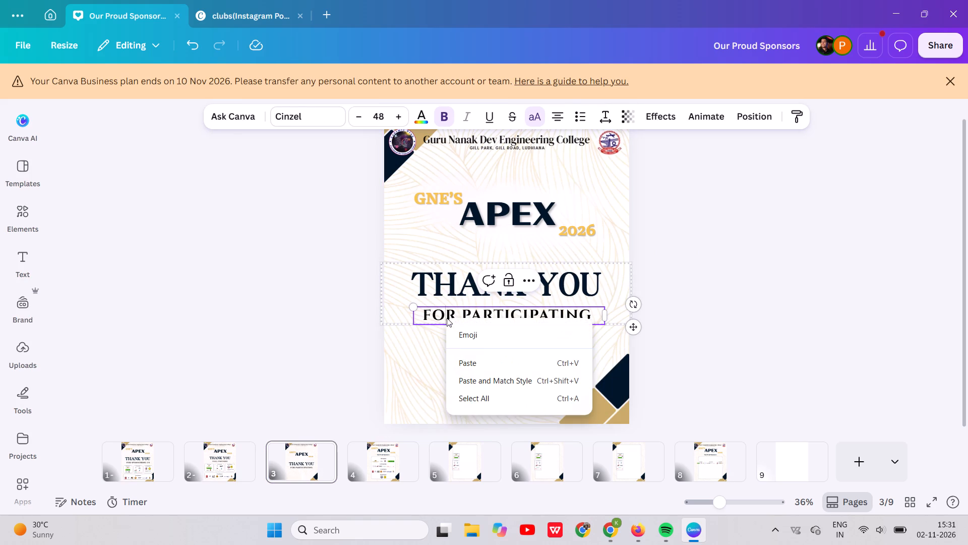
click(420, 322)
double_click(428, 317)
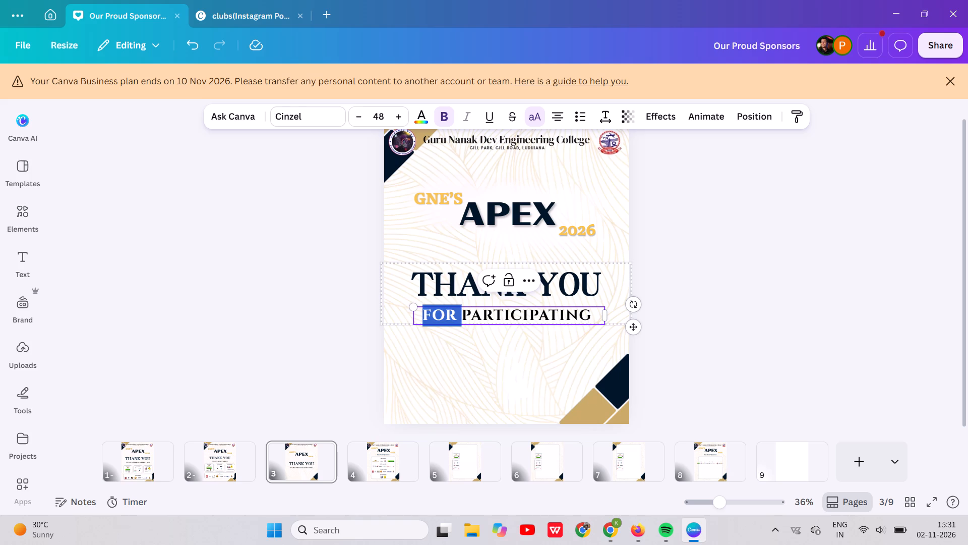
click(472, 317)
right_click(472, 317)
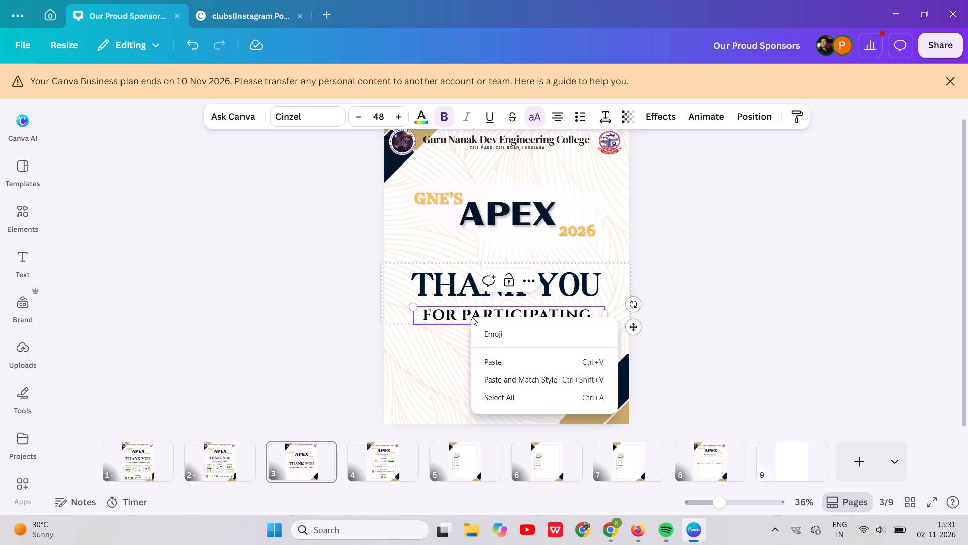
double_click(450, 313)
triple_click(450, 313)
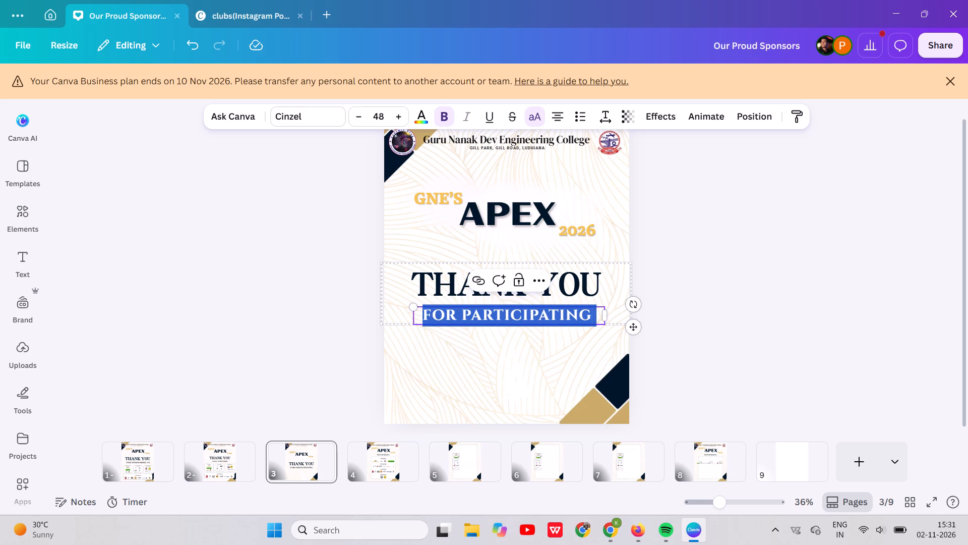
click(450, 313)
right_click(459, 312)
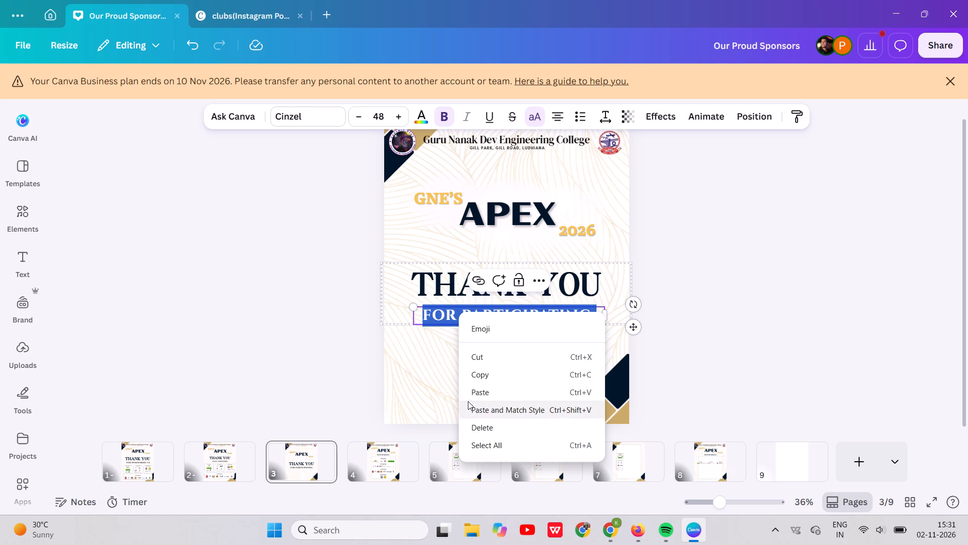
click(446, 374)
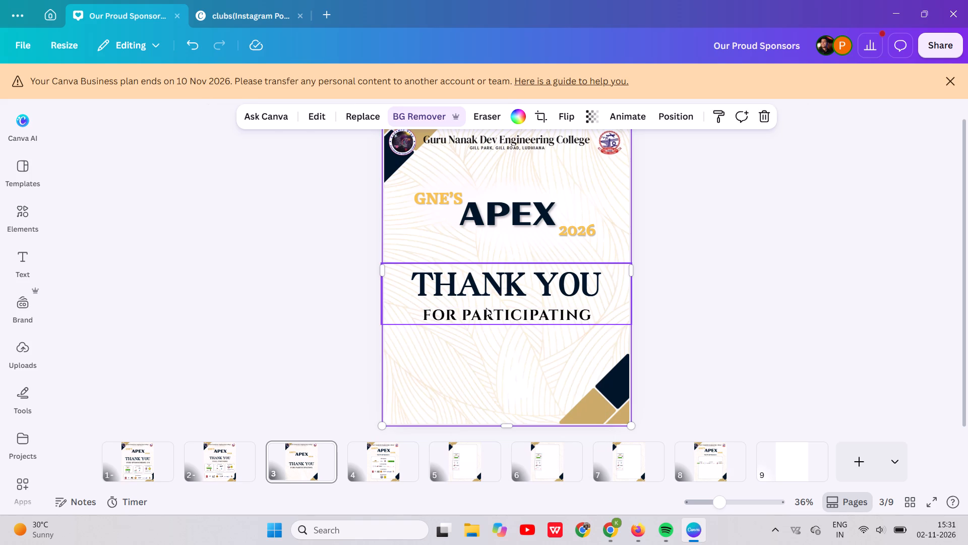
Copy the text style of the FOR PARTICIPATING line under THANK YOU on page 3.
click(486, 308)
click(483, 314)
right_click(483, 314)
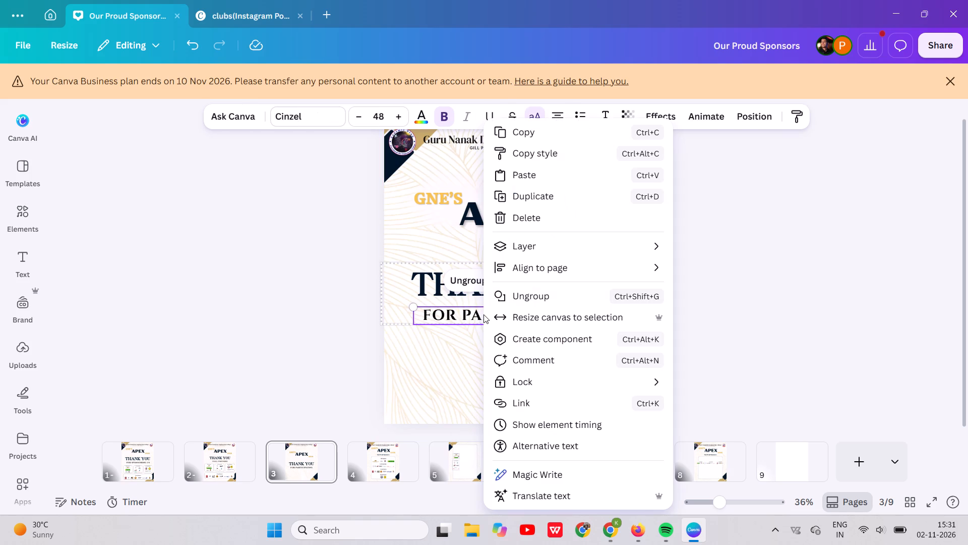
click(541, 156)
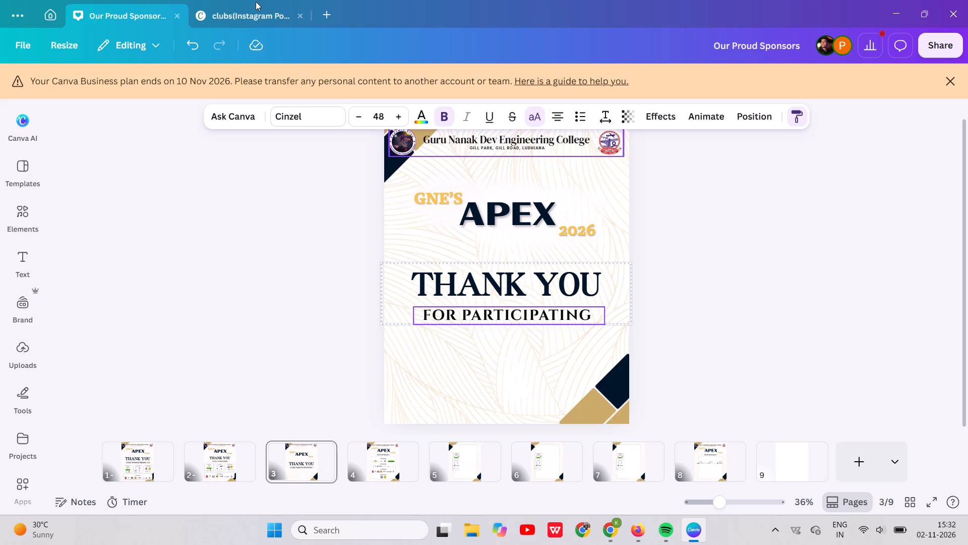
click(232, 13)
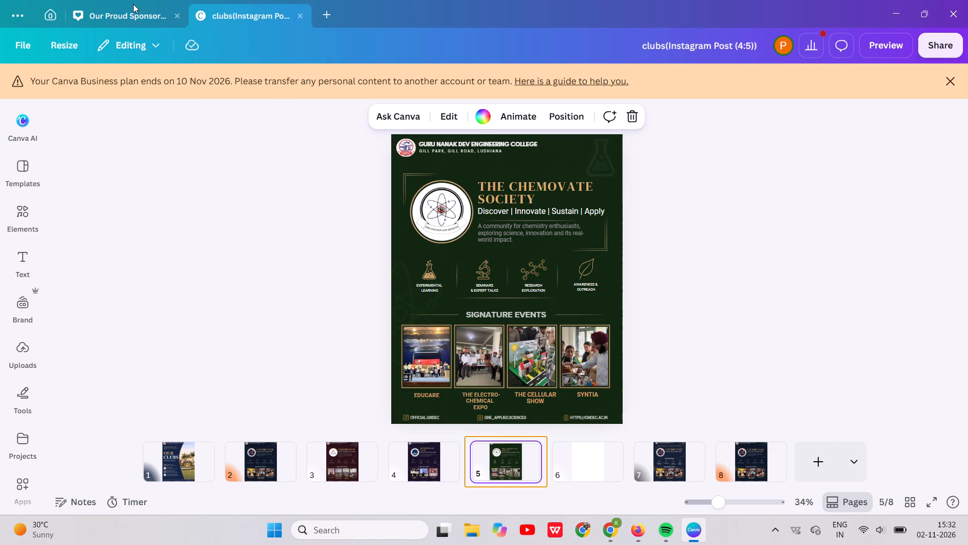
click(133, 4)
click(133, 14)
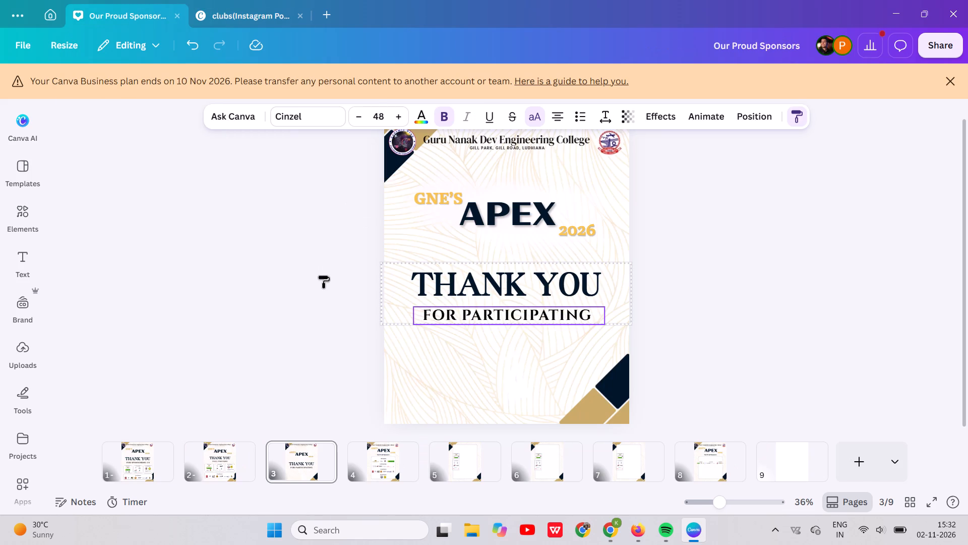
Drop the picked-up text style, return to page 2 and paste the clipboard content onto the STALL PARTNERS line.
click(323, 276)
key(Left)
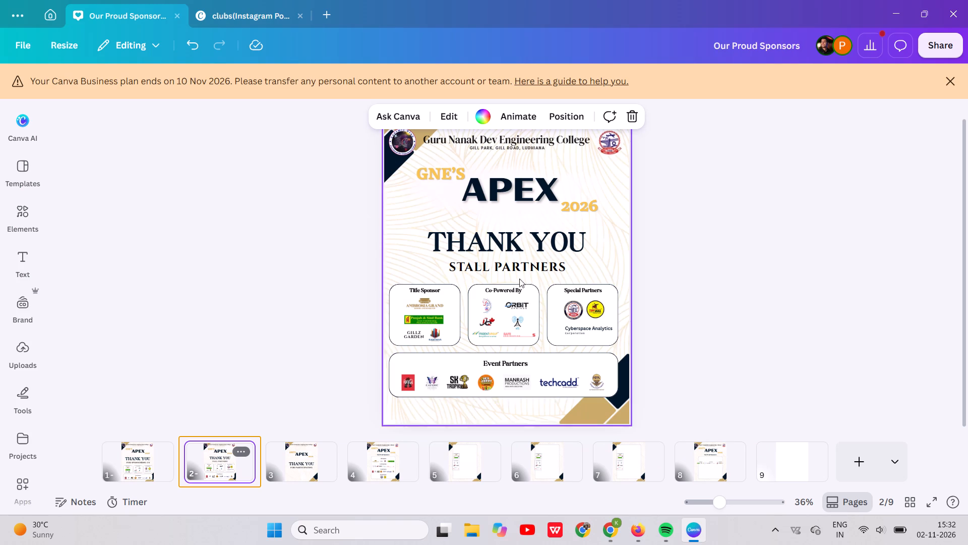
right_click(512, 270)
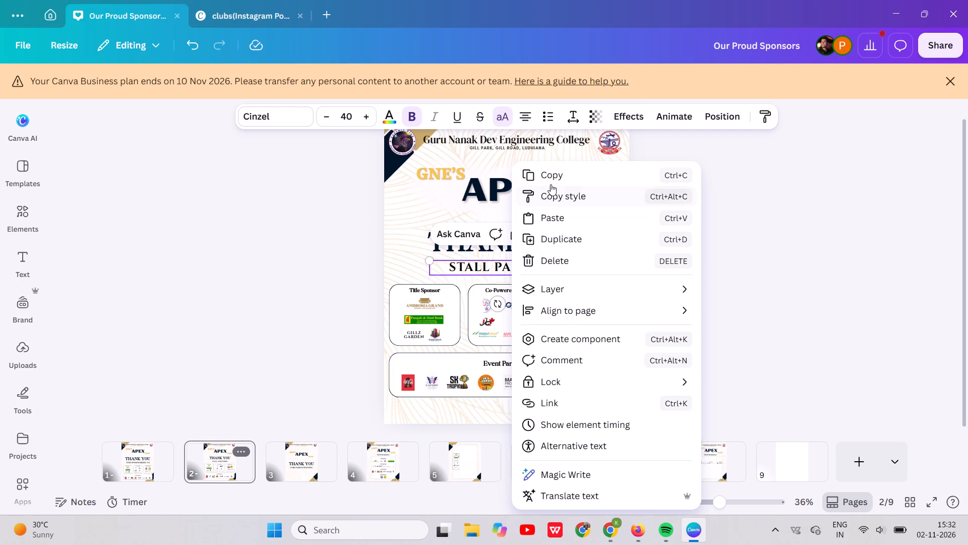
click(543, 212)
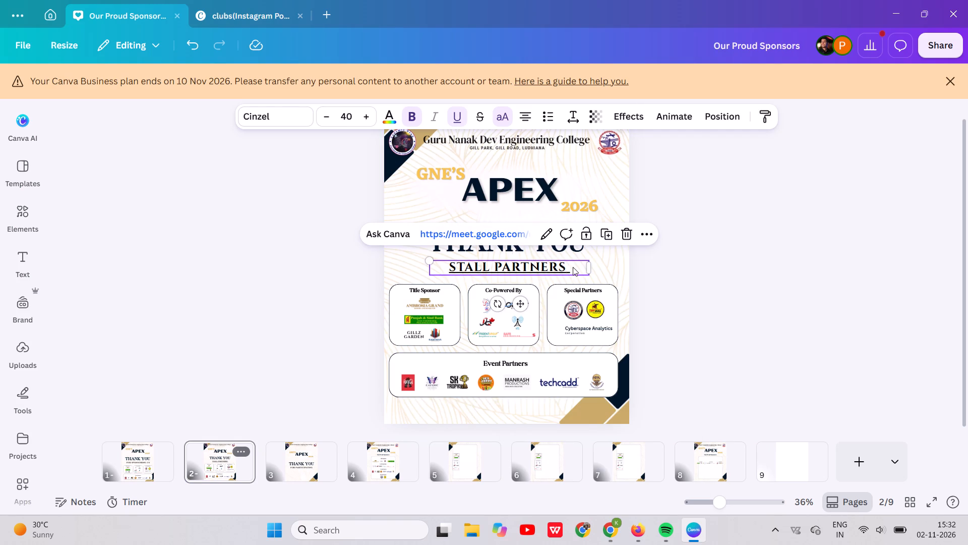
Remove the underline from the entire linked STALL PARTNERS line on page 2.
click(573, 267)
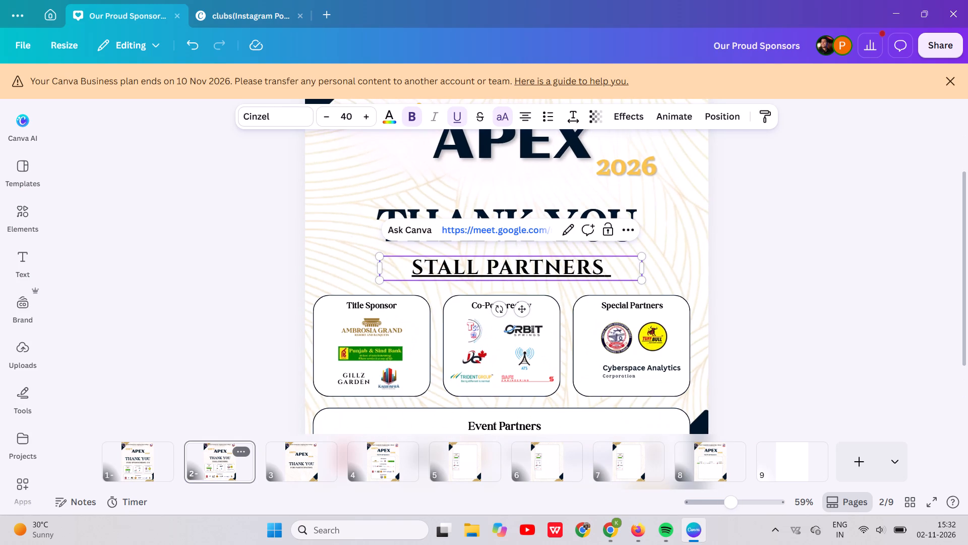
click(462, 120)
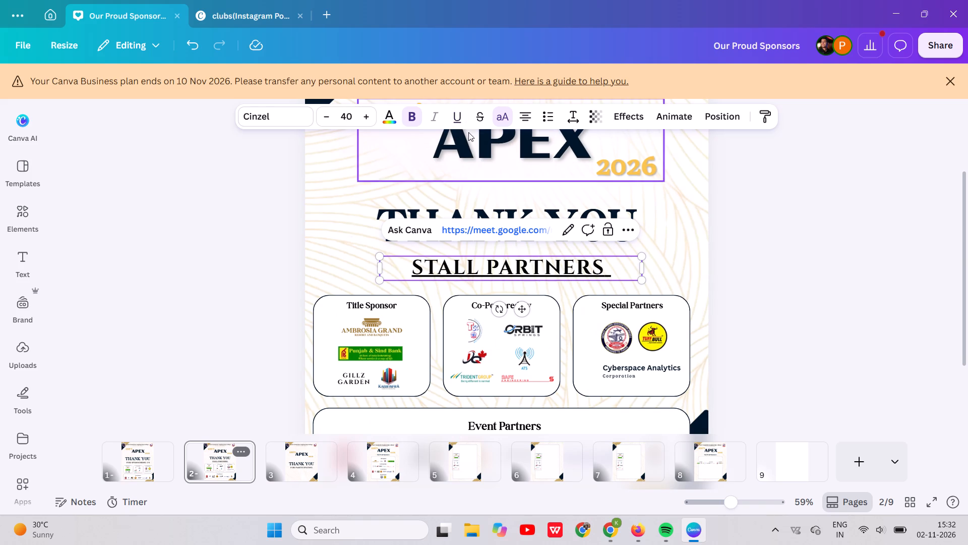
click(460, 119)
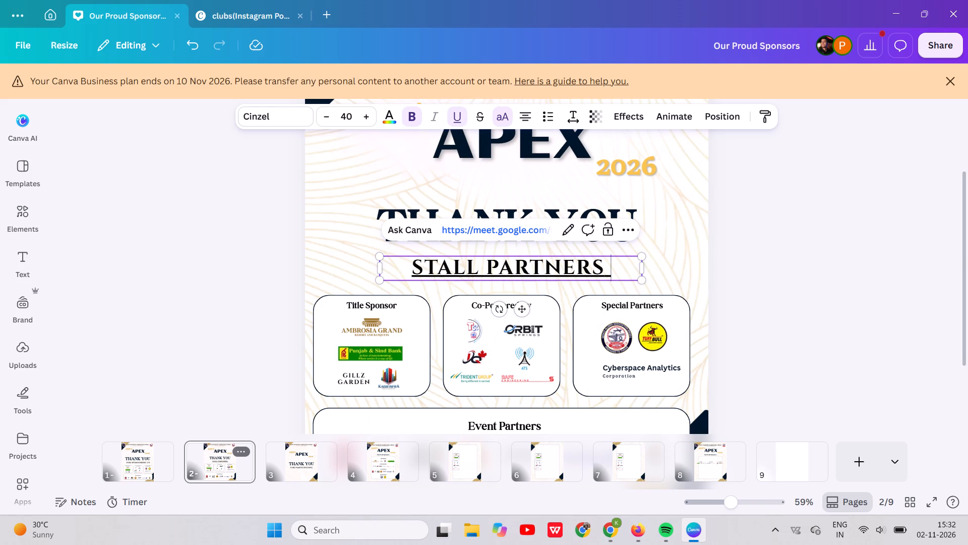
drag(614, 260, 411, 266)
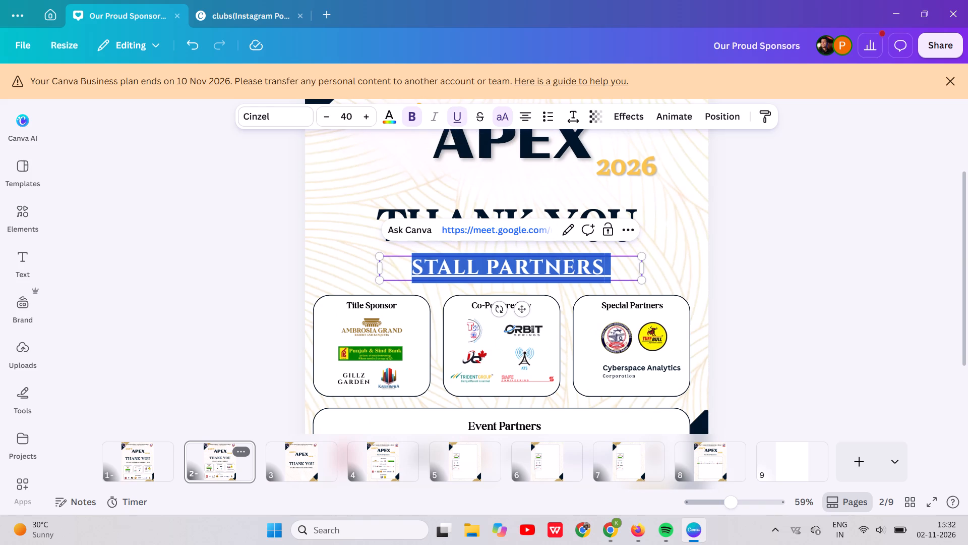
click(449, 110)
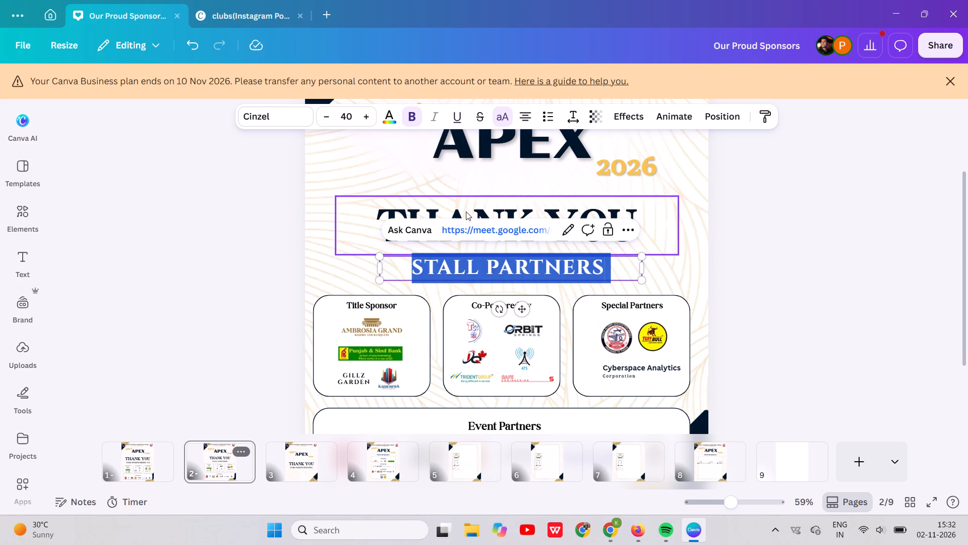
click(451, 197)
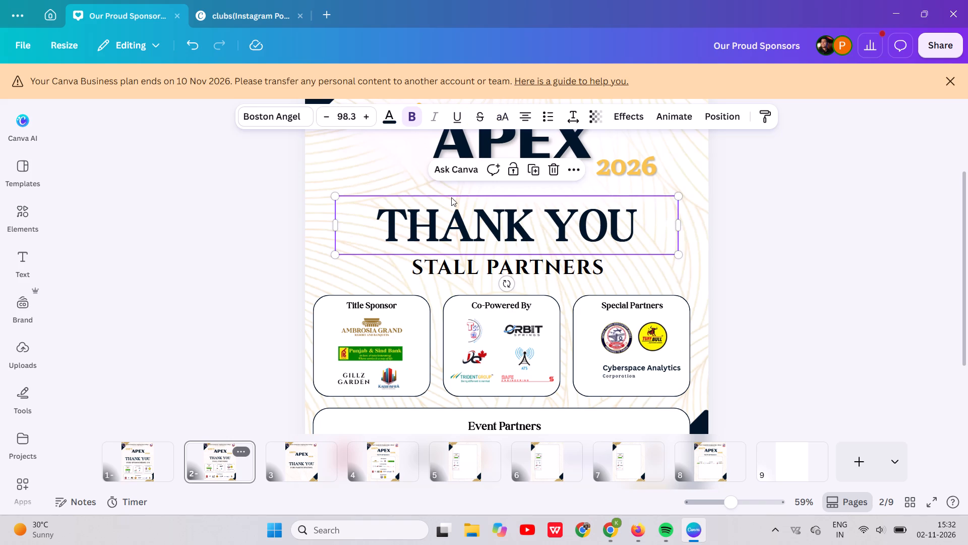
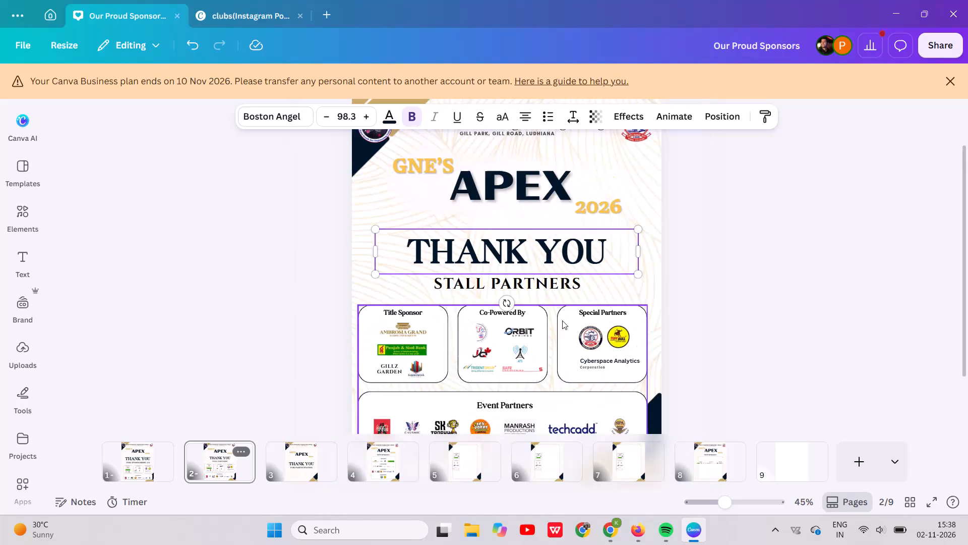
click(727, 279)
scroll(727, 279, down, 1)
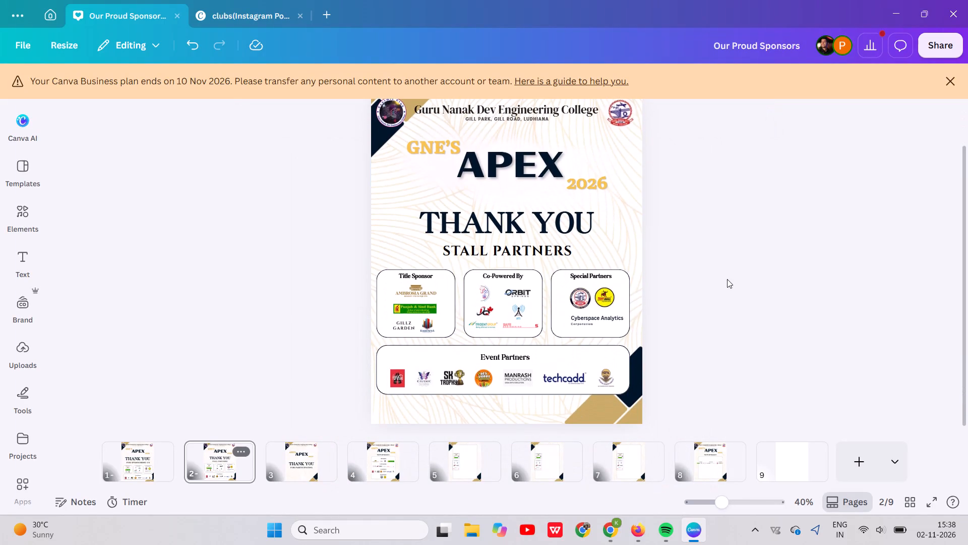
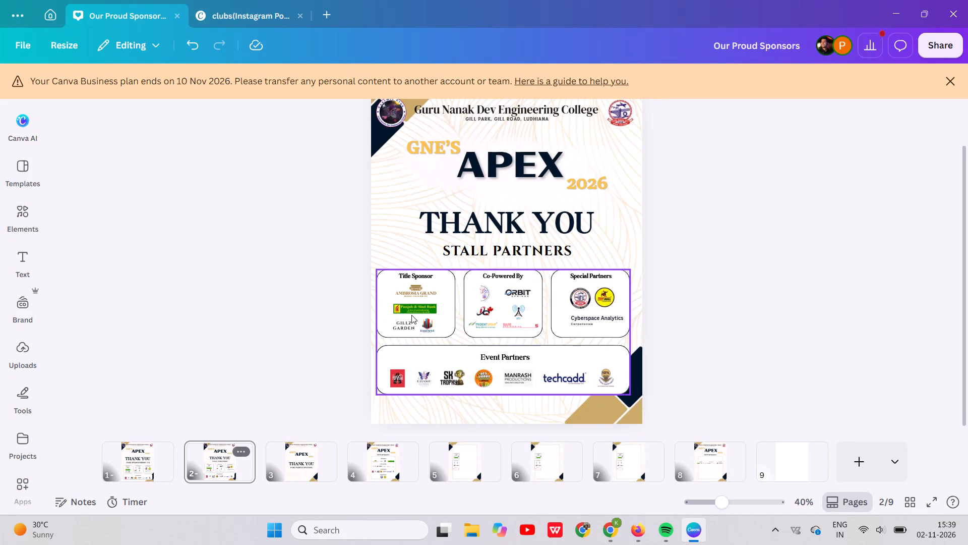
Move the grouped sponsor and event partner boxes from page 2 onto page 3.
click(455, 345)
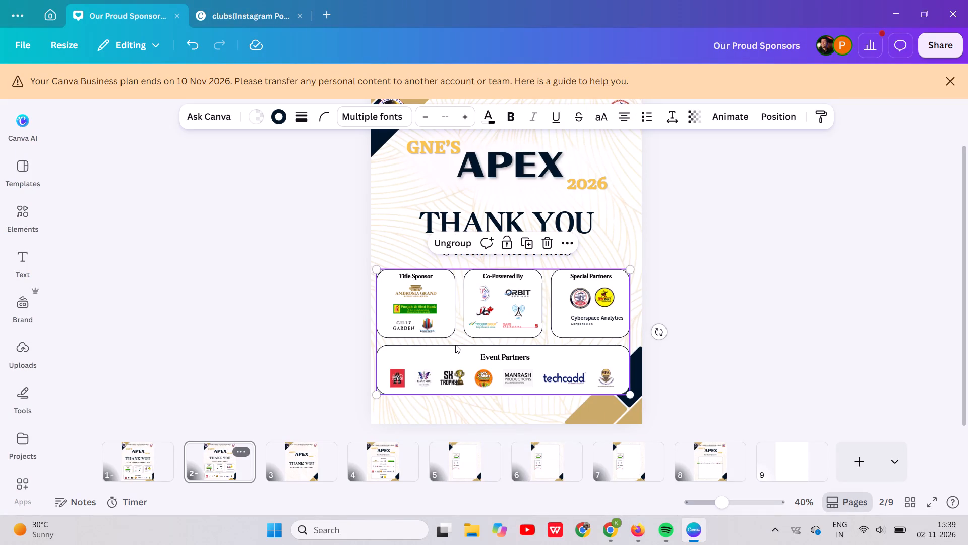
drag(510, 340, 302, 448)
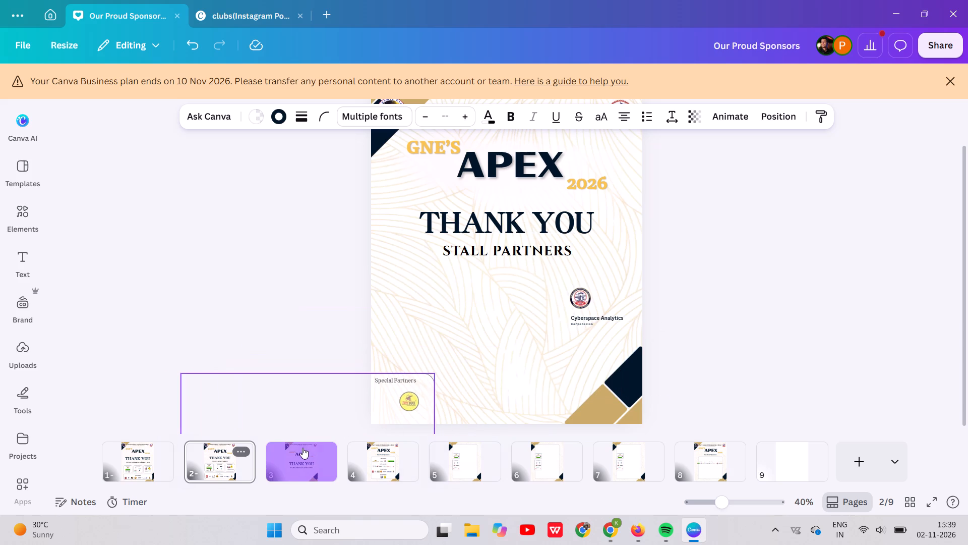
drag(302, 448, 293, 448)
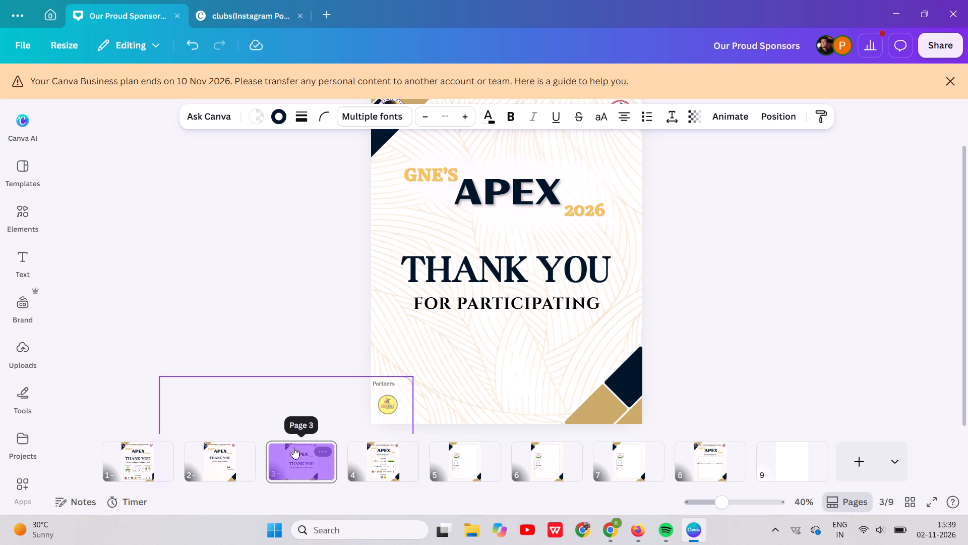
drag(293, 448, 275, 456)
Return to page 2 and delete the leftover round emblem and Cyberspace Analytics logo.
click(245, 476)
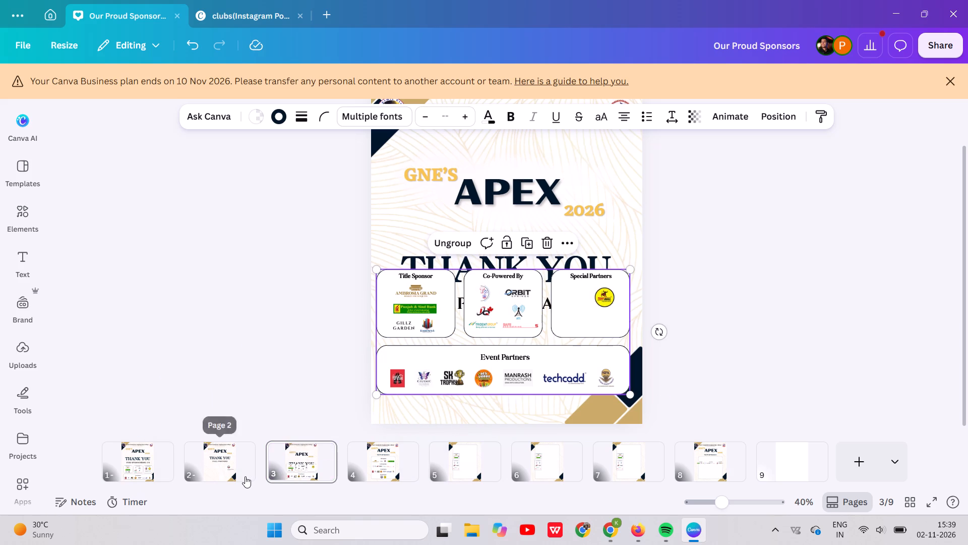
click(741, 368)
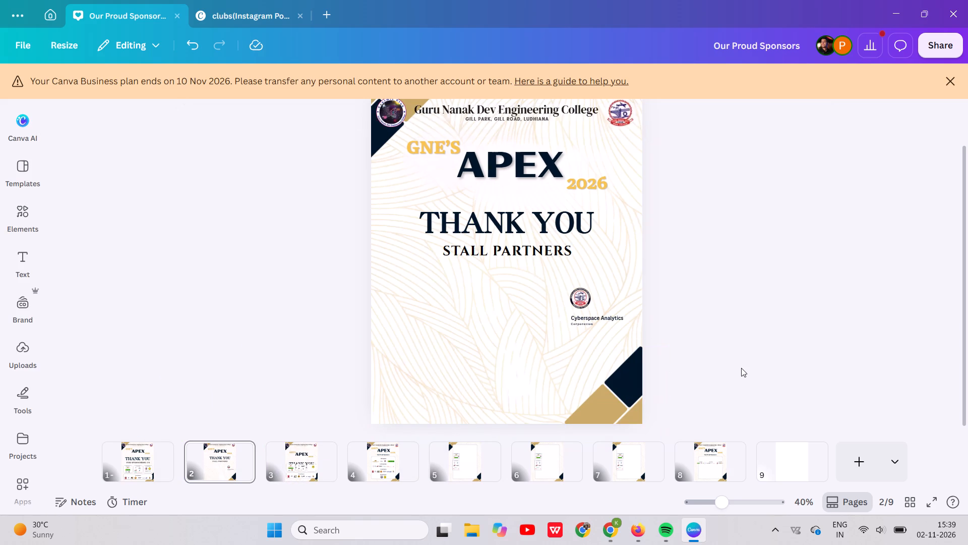
click(564, 311)
key(BackSpace)
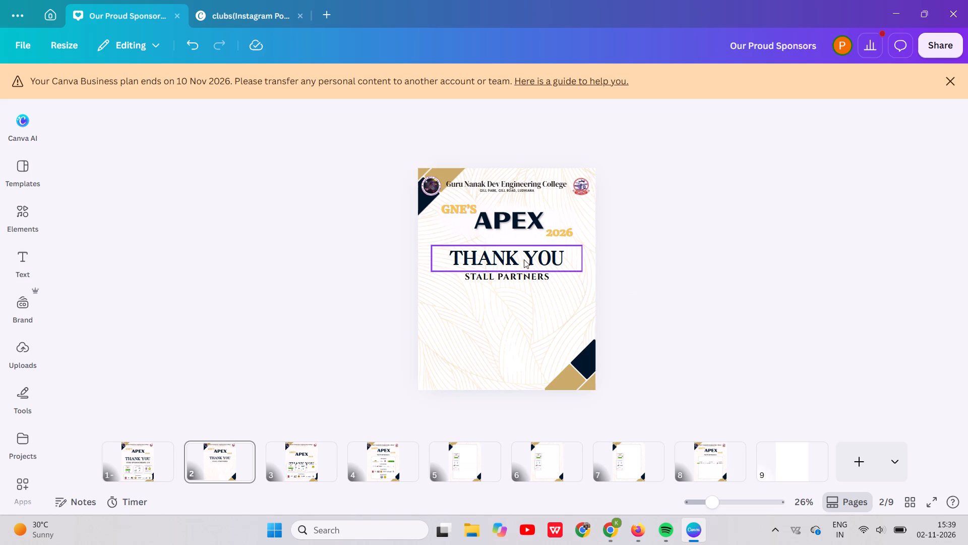
Move the THANK YOU heading and STALL PARTNERS line together down to the lower part of page 2.
scroll(515, 255, up, 1)
click(495, 258)
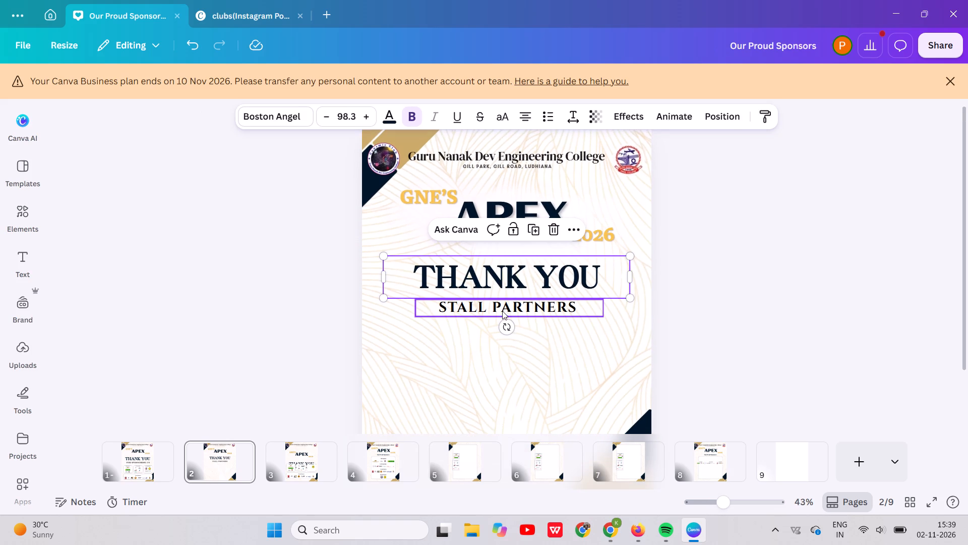
click(500, 286)
click(510, 342)
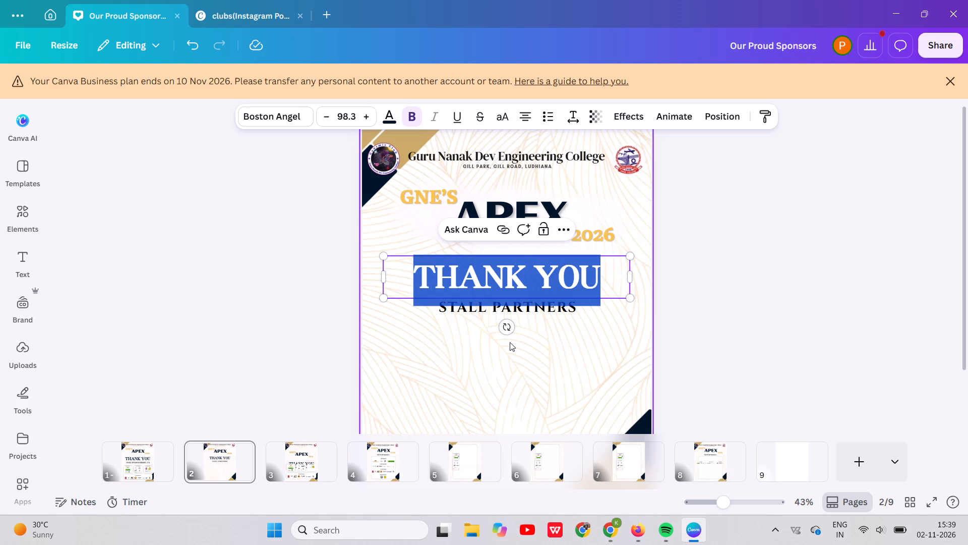
click(493, 280)
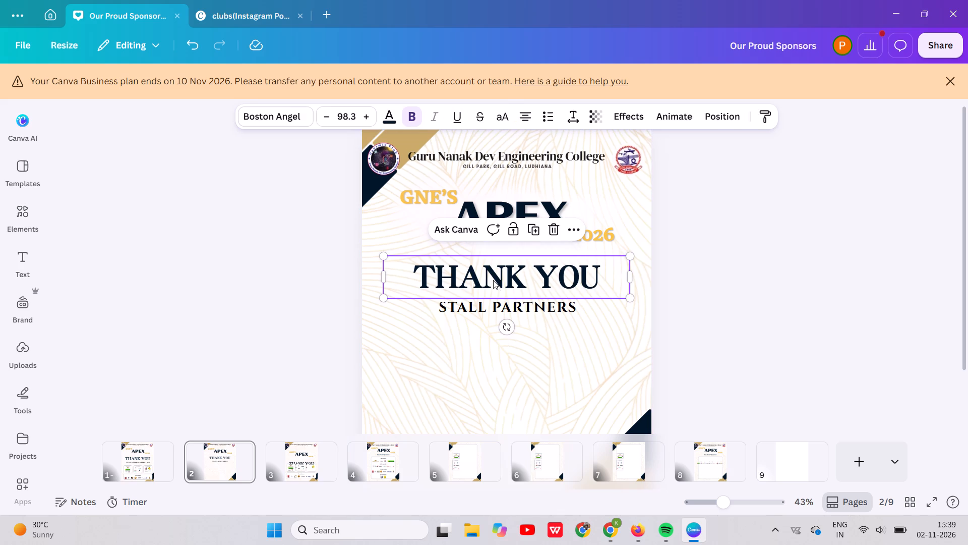
shift+click(494, 307)
key(Down)
key(Down)
key(Down)
key(Down)
key(Down)
key(Down)
key(Down)
key(Down)
key(Down)
key(Down)
key(Down)
key(Down)
key(Down)
key(Down)
key(Down)
key(Down)
key(Down)
key(Down)
key(Down)
key(Down)
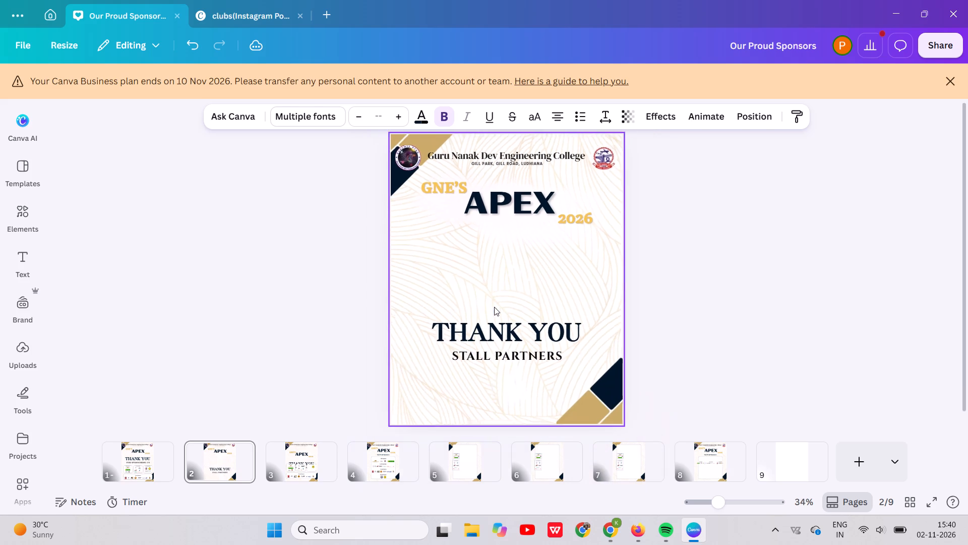
Move the GNE'S APEX 2026 title group down, closer to the THANK YOU heading.
click(500, 193)
drag(500, 193, 501, 251)
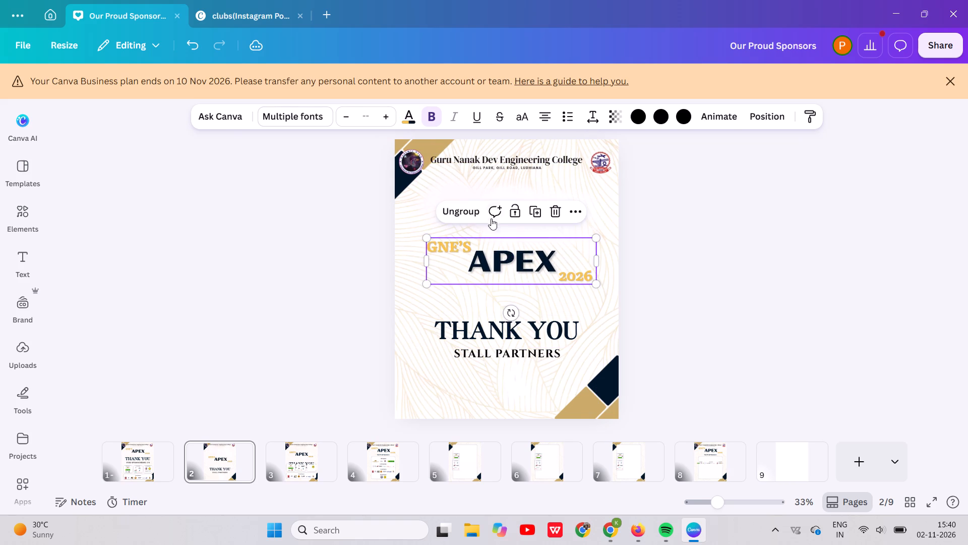
Move the pale glow group down behind the APEX title and enlarge it to about 1,066 by 483.
drag(487, 193, 486, 226)
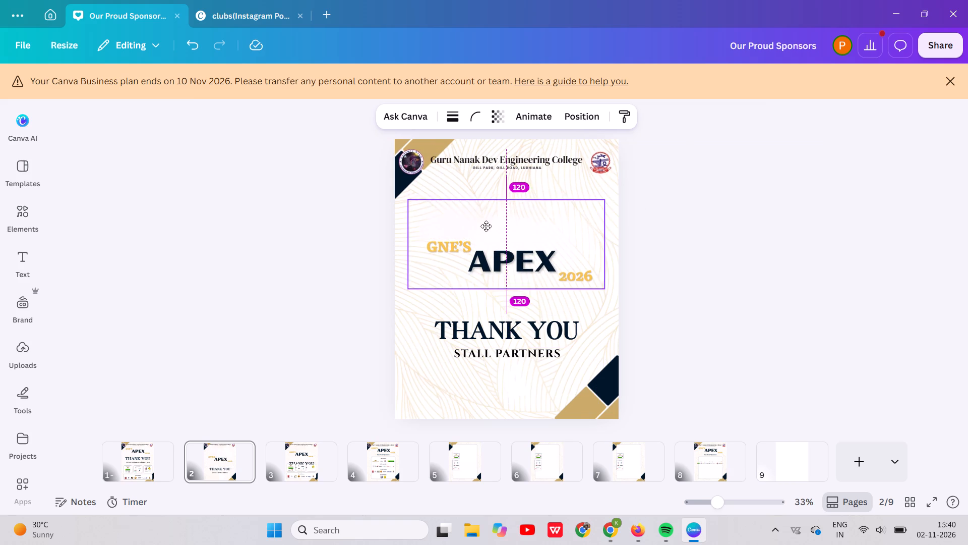
drag(486, 226, 487, 250)
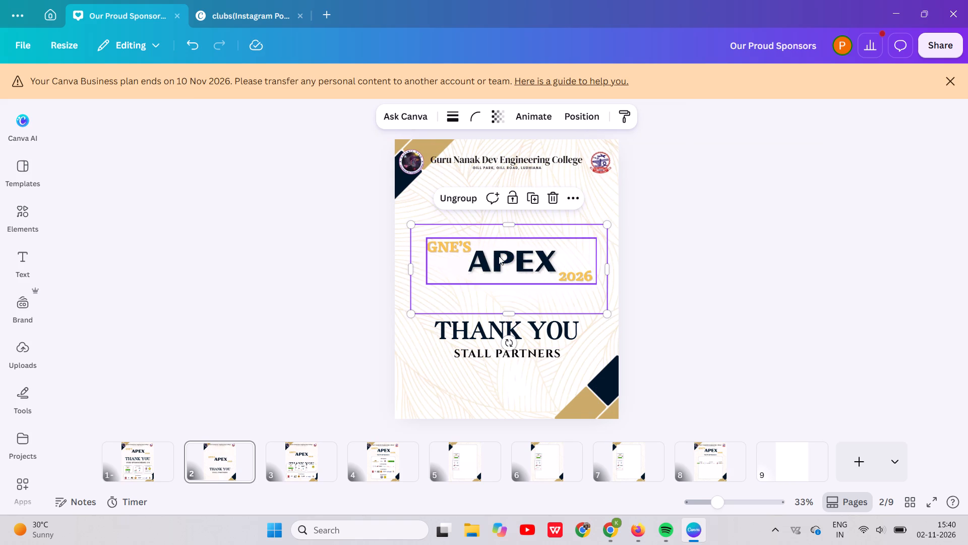
drag(414, 225, 393, 204)
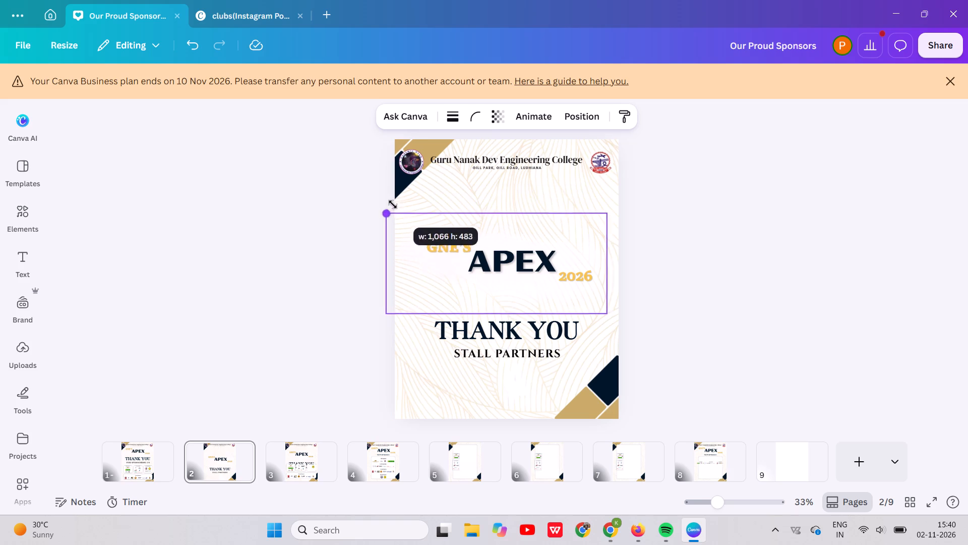
drag(393, 204, 392, 204)
Enlarge the GNE'S APEX 2026 title group to nearly the page width and centre it horizontally on the page.
click(482, 258)
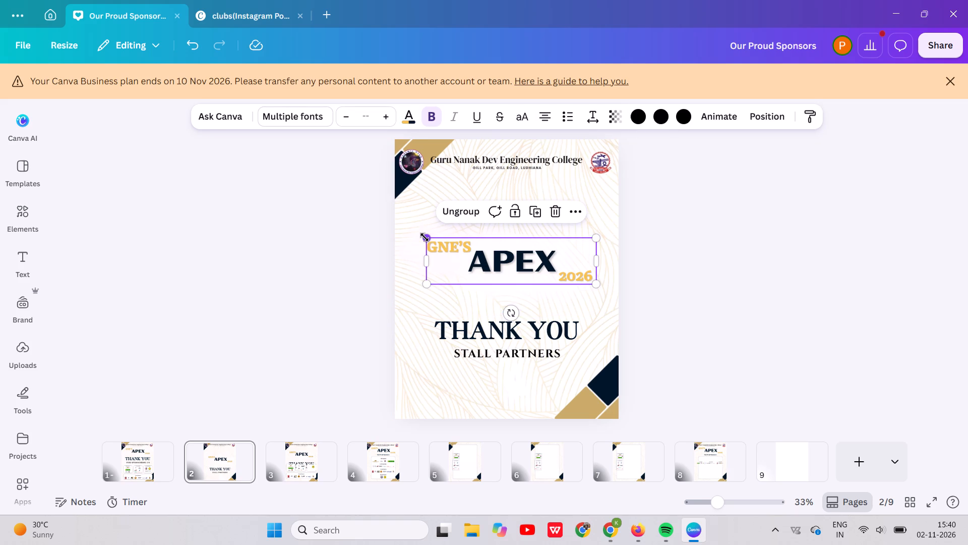
drag(425, 237, 394, 215)
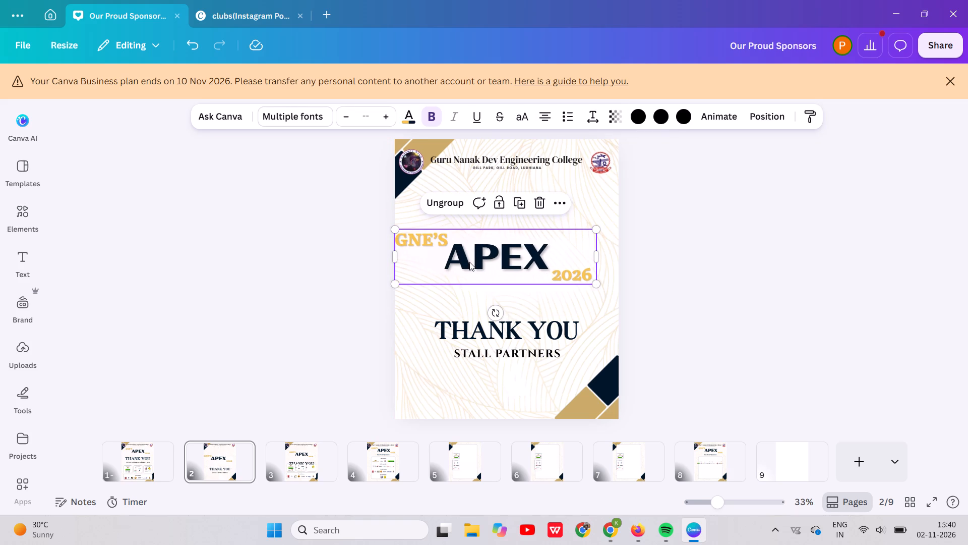
right_click(469, 262)
click(528, 285)
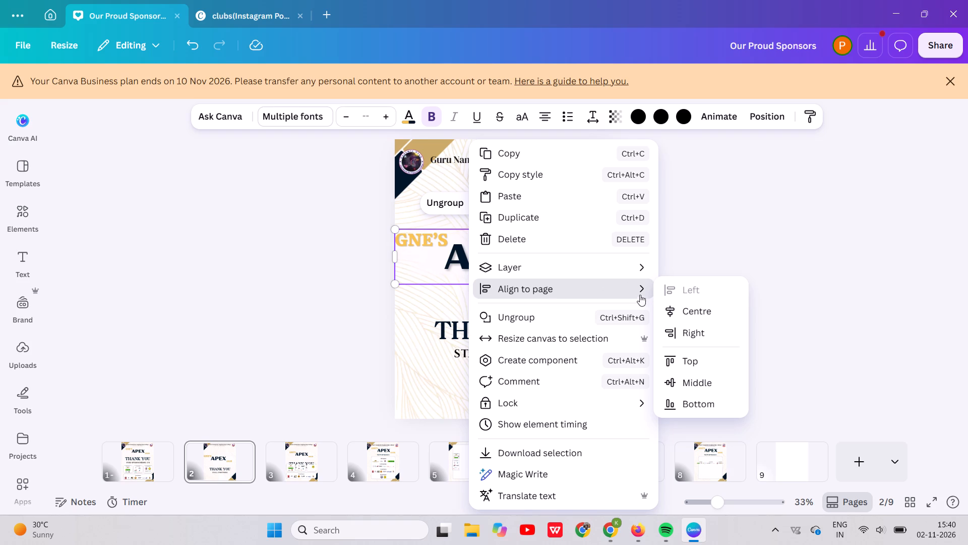
click(669, 309)
click(757, 298)
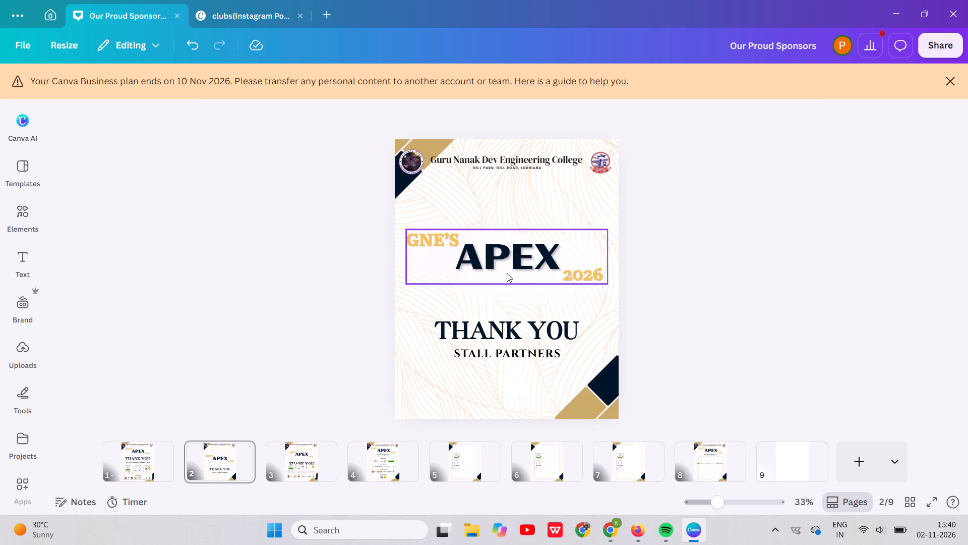
Enlarge the pale glow group beyond the page's side edges and reposition it centrally behind the APEX title.
click(473, 286)
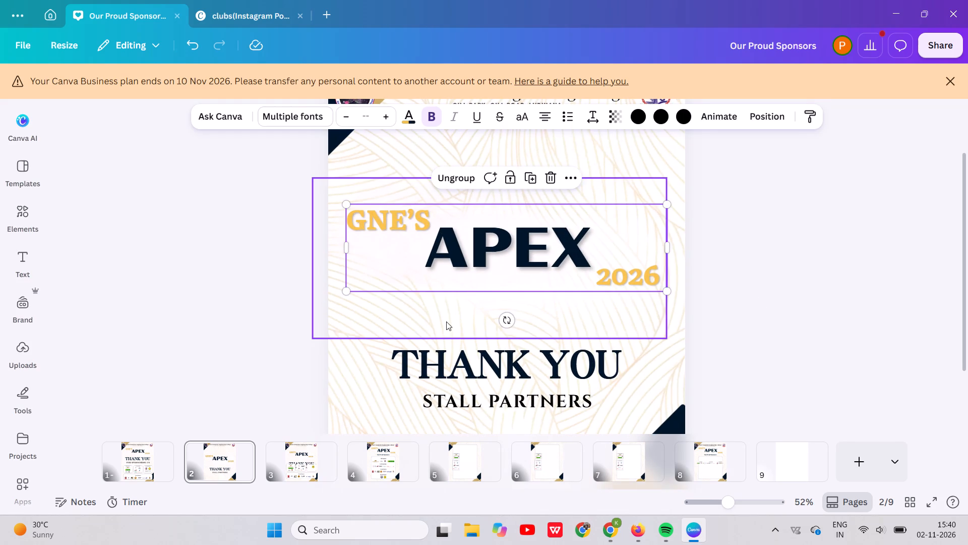
click(446, 321)
drag(312, 178, 265, 155)
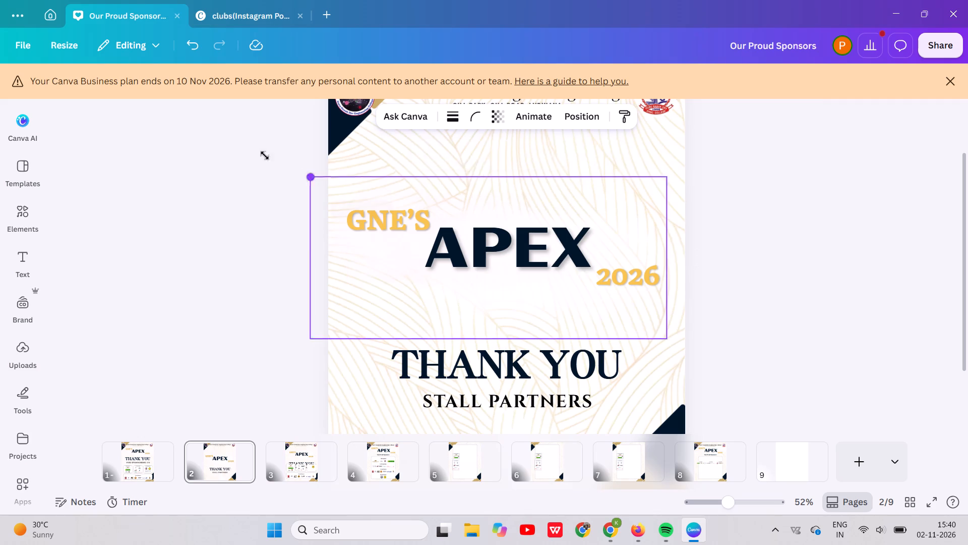
drag(265, 155, 198, 100)
click(409, 227)
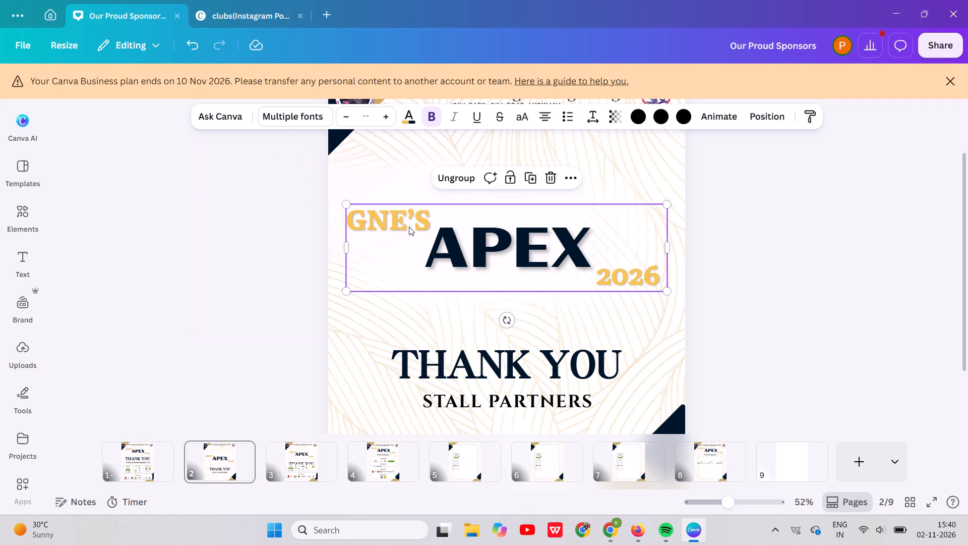
drag(371, 189, 440, 208)
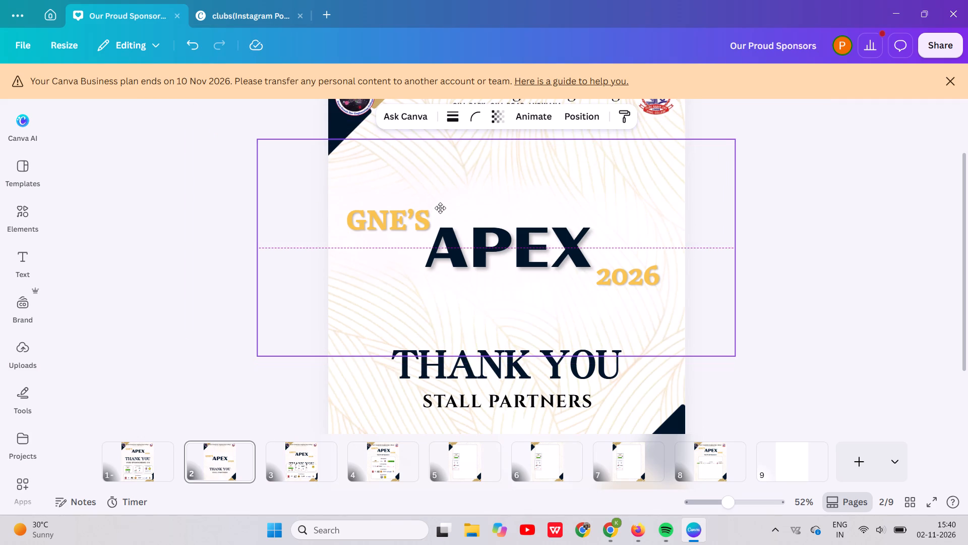
drag(440, 208, 440, 207)
click(743, 383)
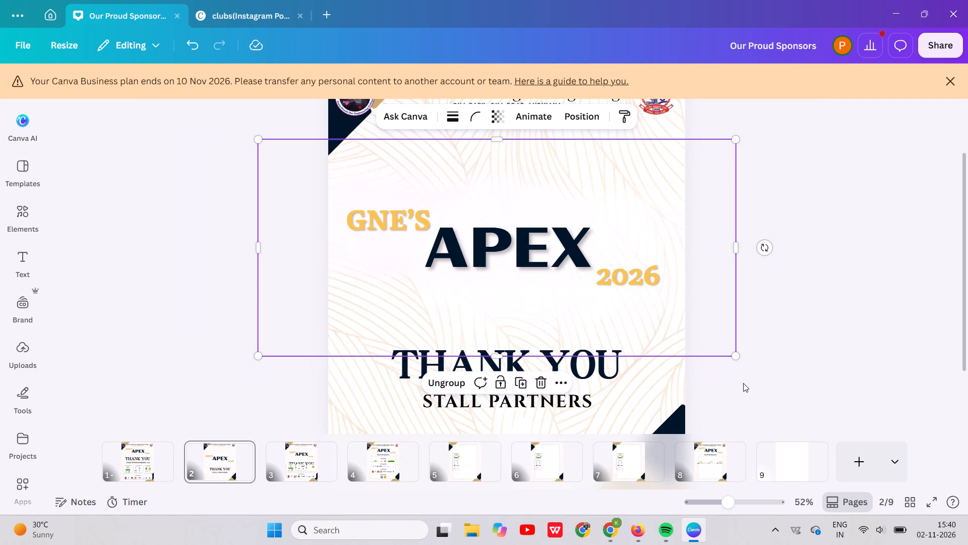
Increase the THANK YOU heading's font size to 116.
scroll(743, 383, down, 1)
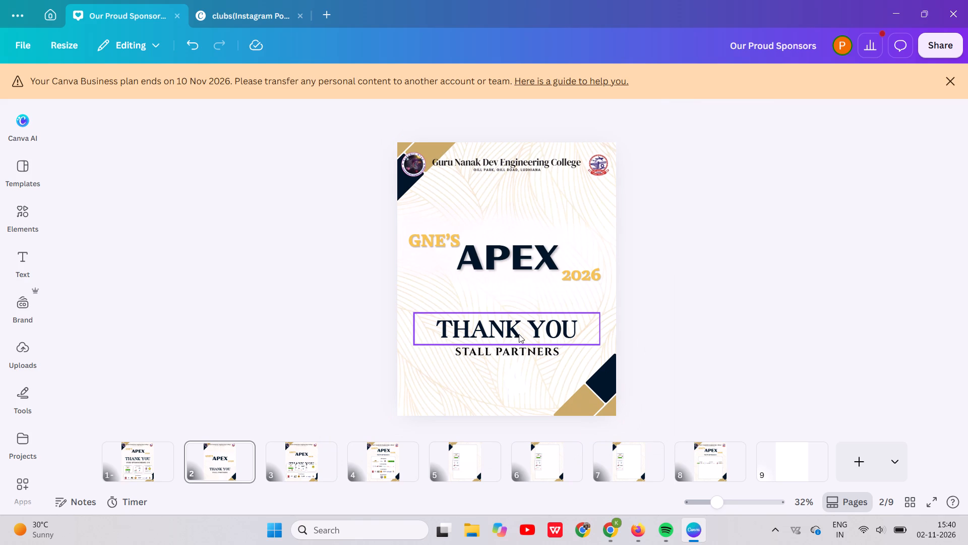
click(519, 334)
click(519, 334)
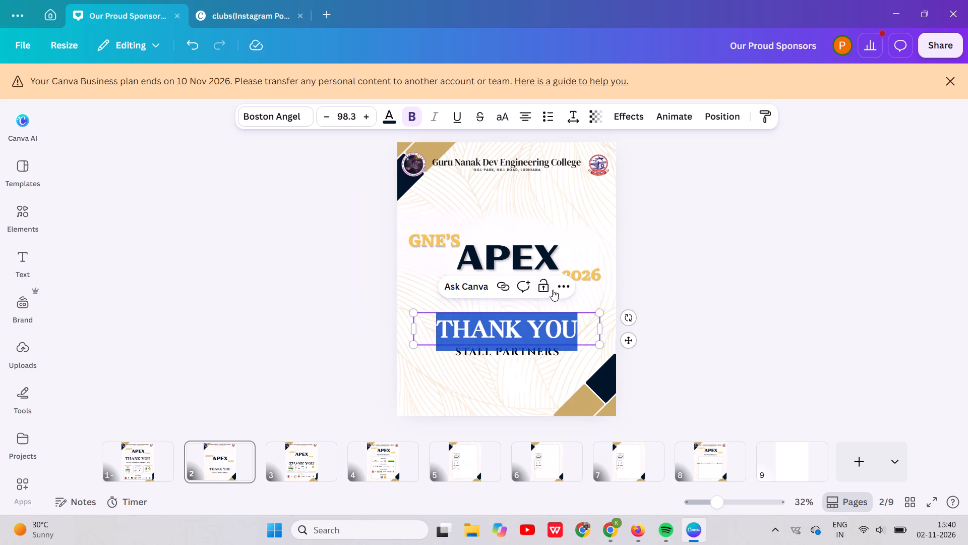
click(655, 266)
click(548, 322)
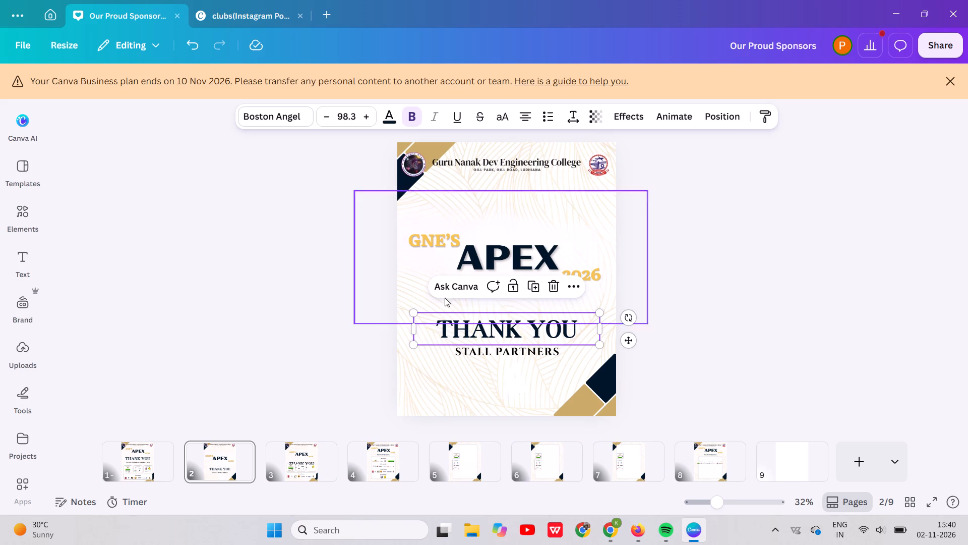
triple_click(365, 119)
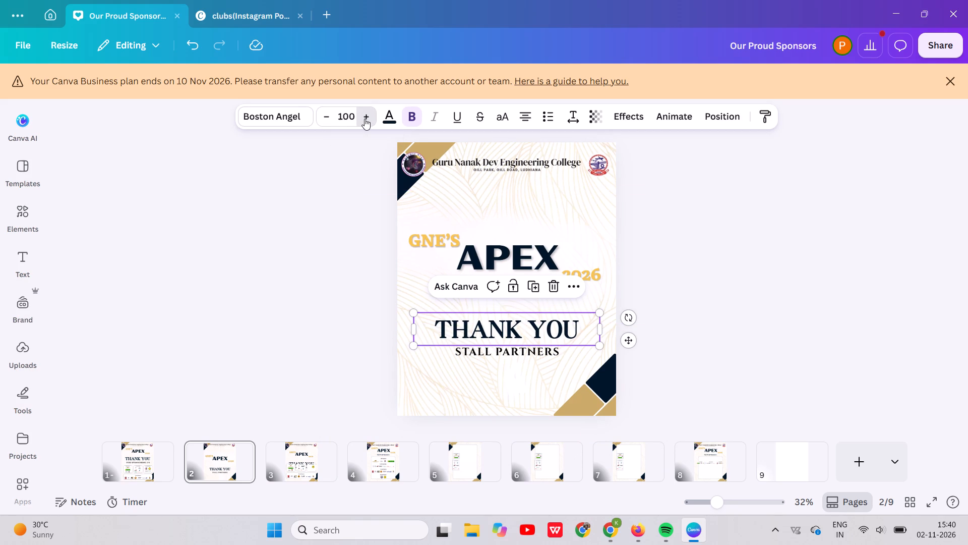
triple_click(365, 119)
triple_click(365, 119)
triple_click(365, 119)
triple_click(365, 119)
triple_click(365, 119)
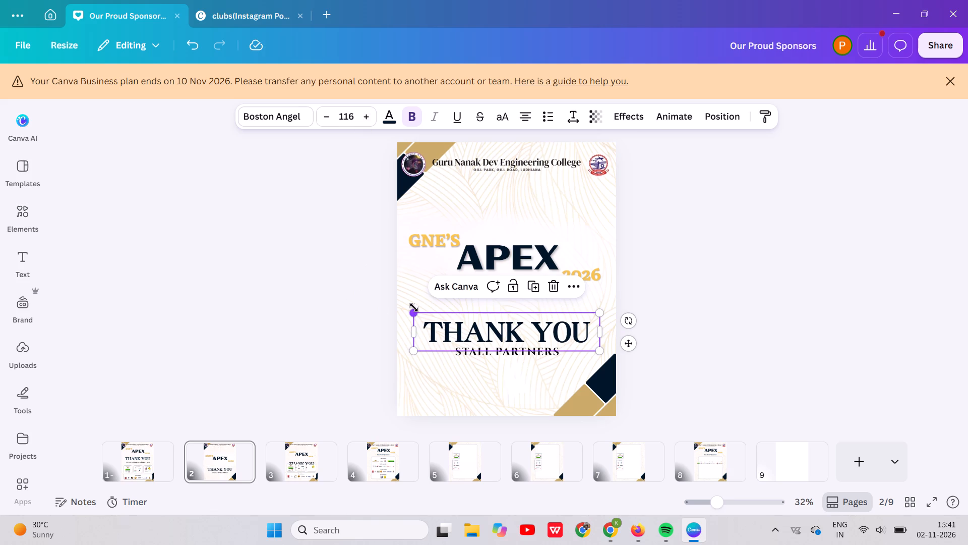
Scale the THANK YOU heading up to about font size 124 and centre it horizontally on the page.
drag(414, 307, 404, 301)
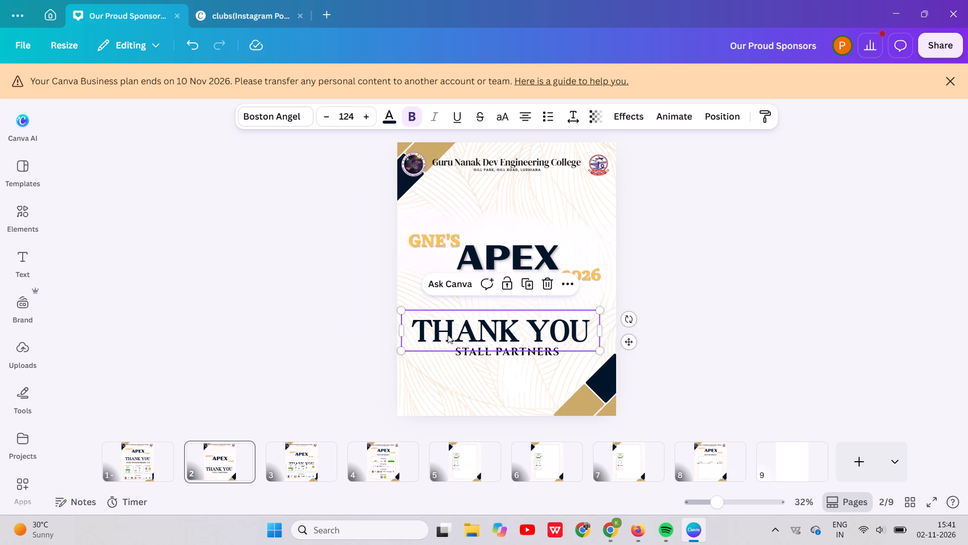
right_click(448, 335)
click(521, 311)
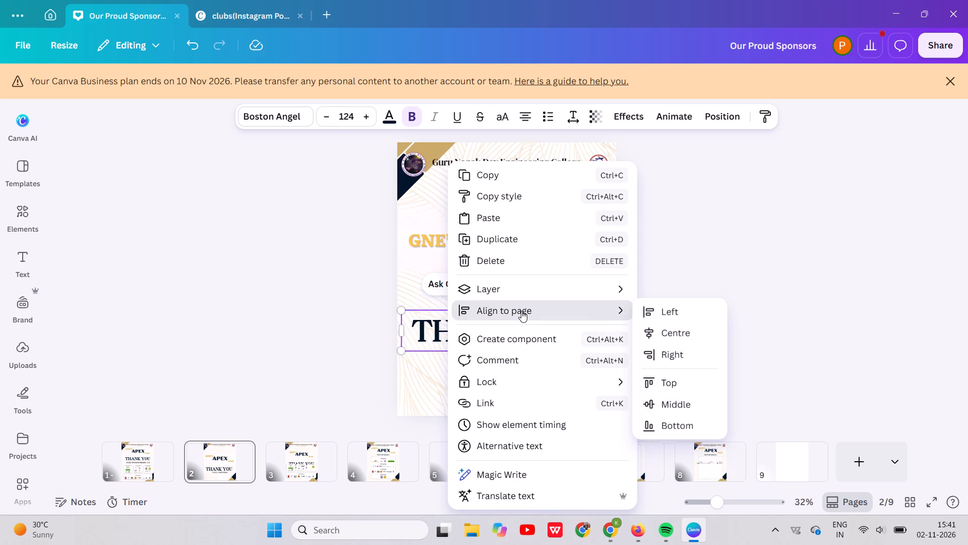
click(648, 336)
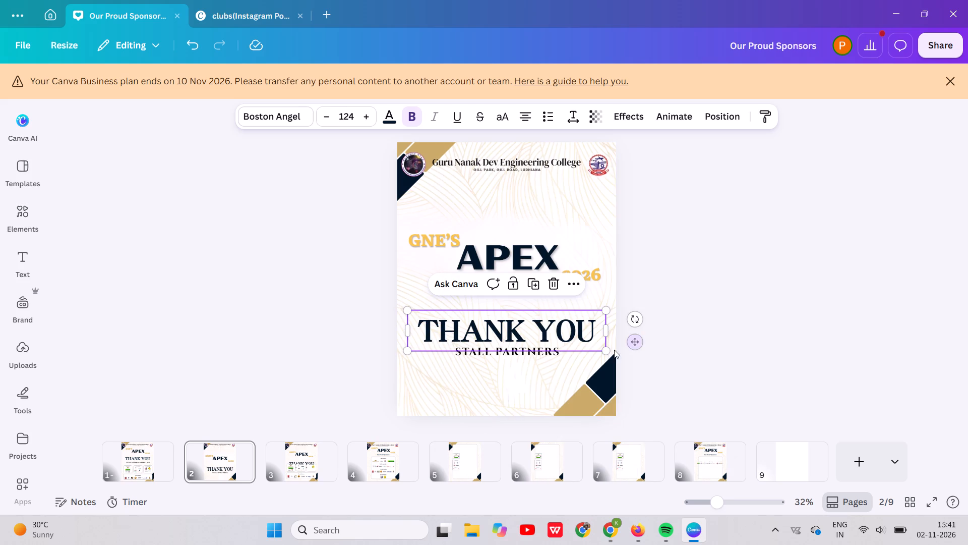
Move the STALL PARTNERS line slightly down to leave space below the THANK YOU heading.
click(538, 354)
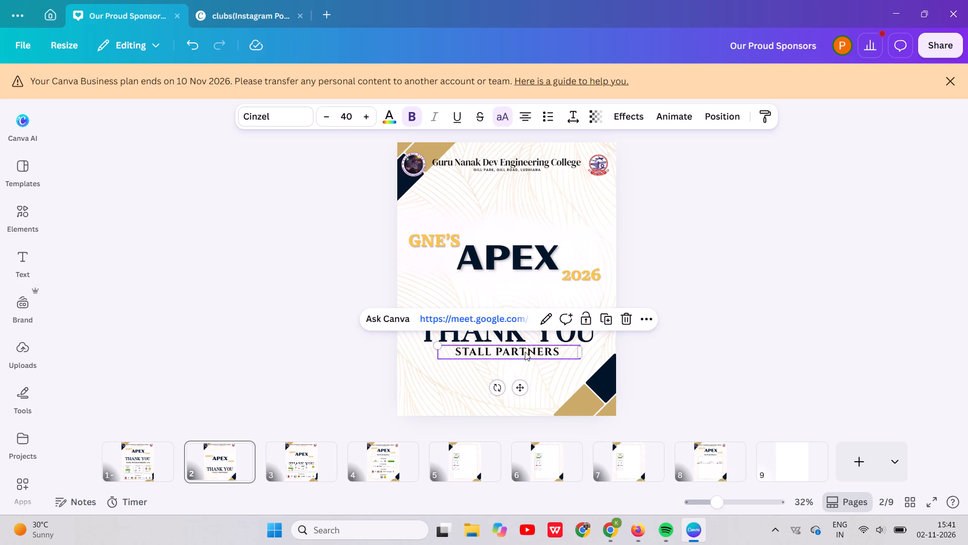
drag(525, 352, 524, 359)
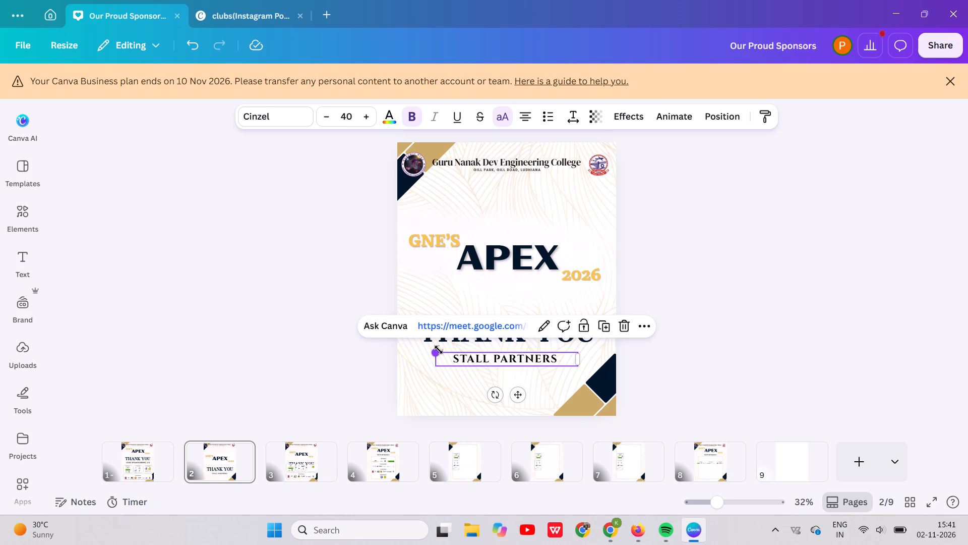
Scale the STALL PARTNERS line up to about font size 43.1 and centre it horizontally on the page.
drag(439, 350, 428, 346)
right_click(474, 351)
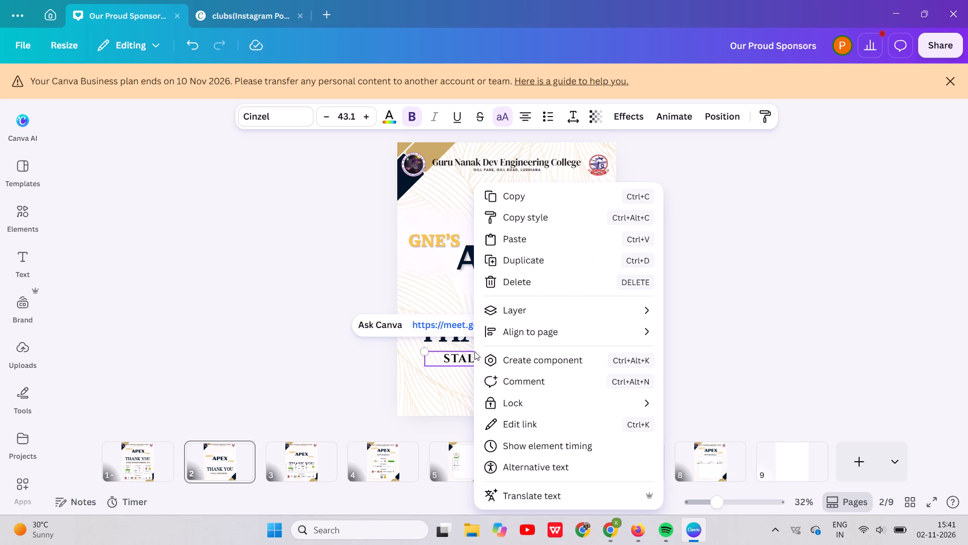
click(500, 332)
click(668, 353)
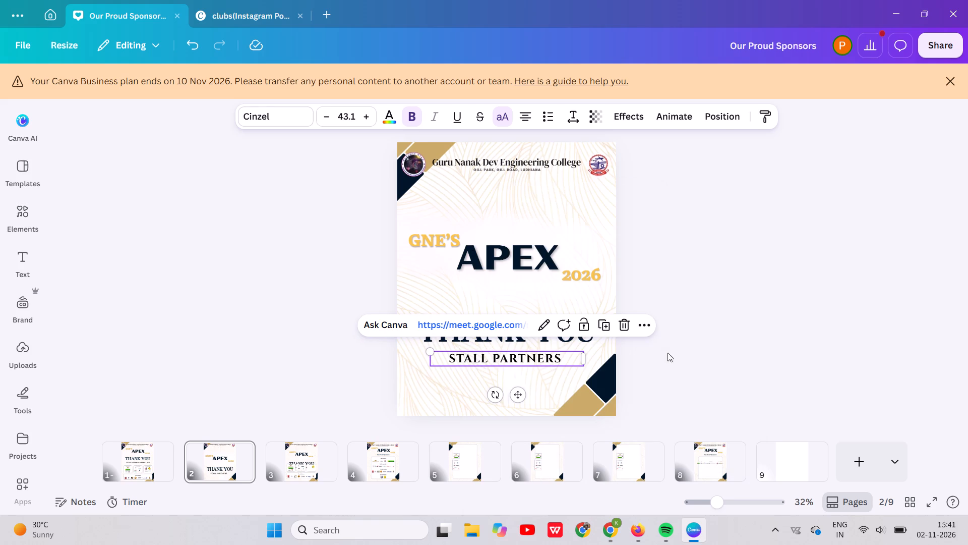
Nudge the THANK YOU heading slightly up to widen the gap above the STALL PARTNERS line.
click(720, 350)
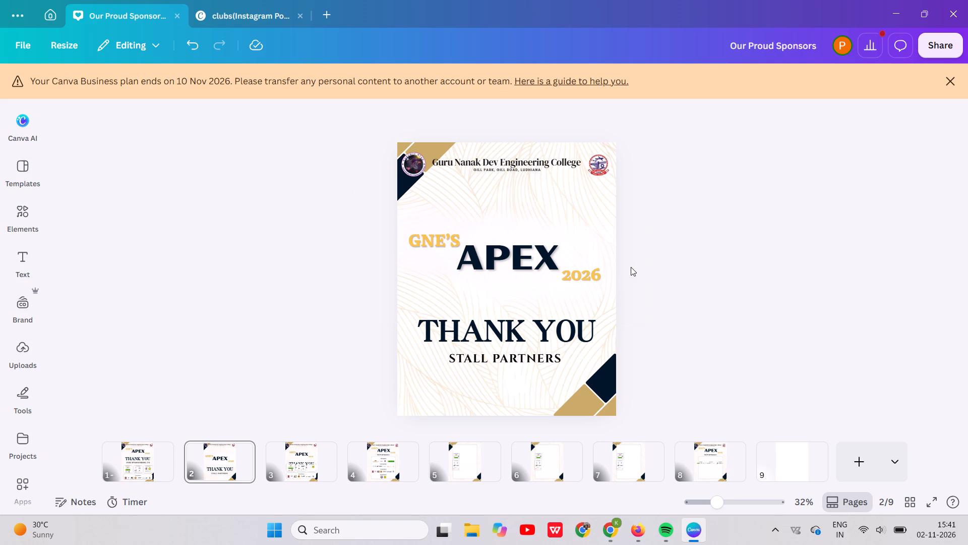
click(537, 331)
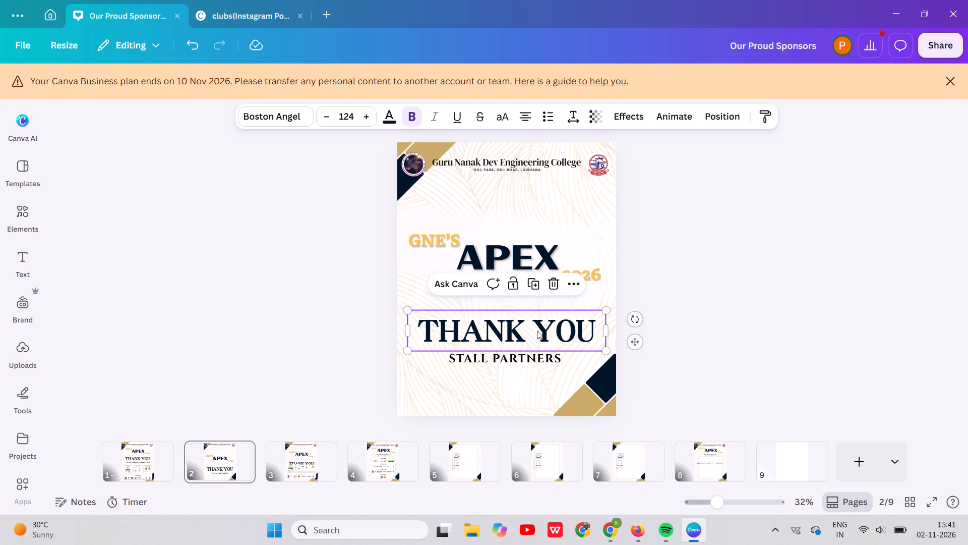
key(Up)
key(Up)
key(Up)
key(Up)
key(Up)
key(Up)
key(Up)
key(Up)
key(Up)
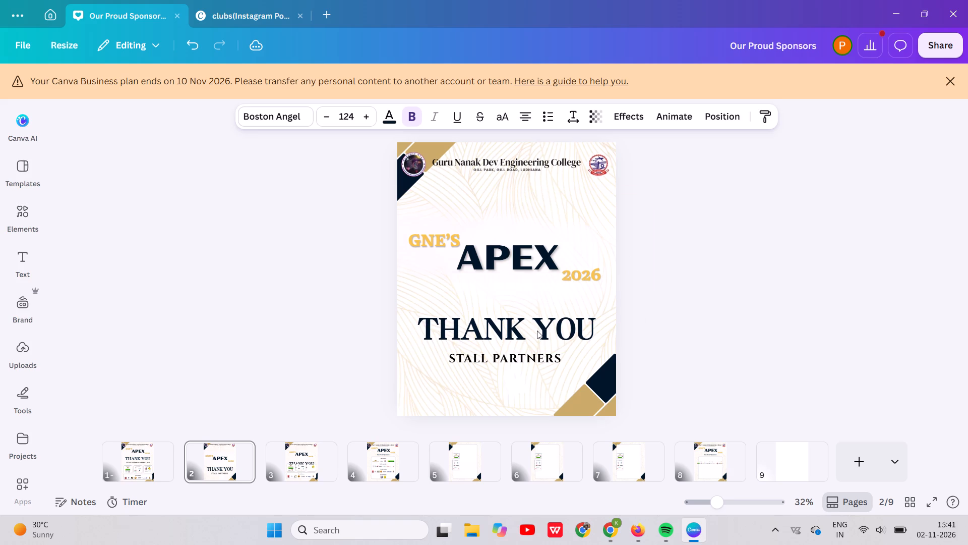
key(Down)
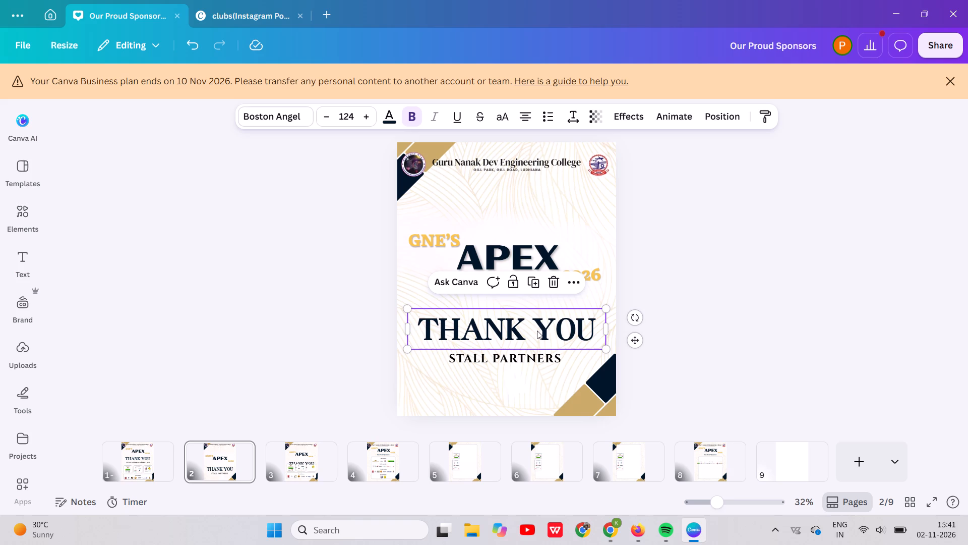
click(688, 245)
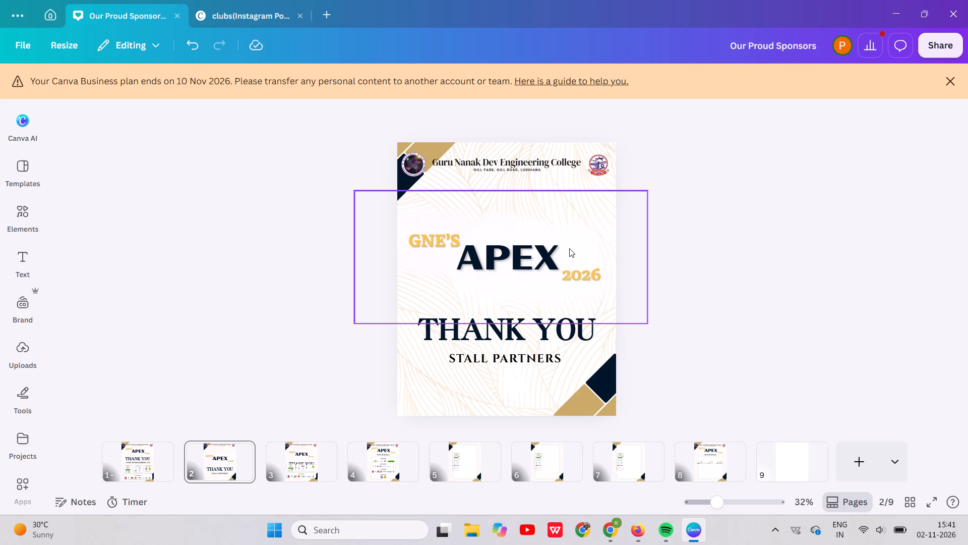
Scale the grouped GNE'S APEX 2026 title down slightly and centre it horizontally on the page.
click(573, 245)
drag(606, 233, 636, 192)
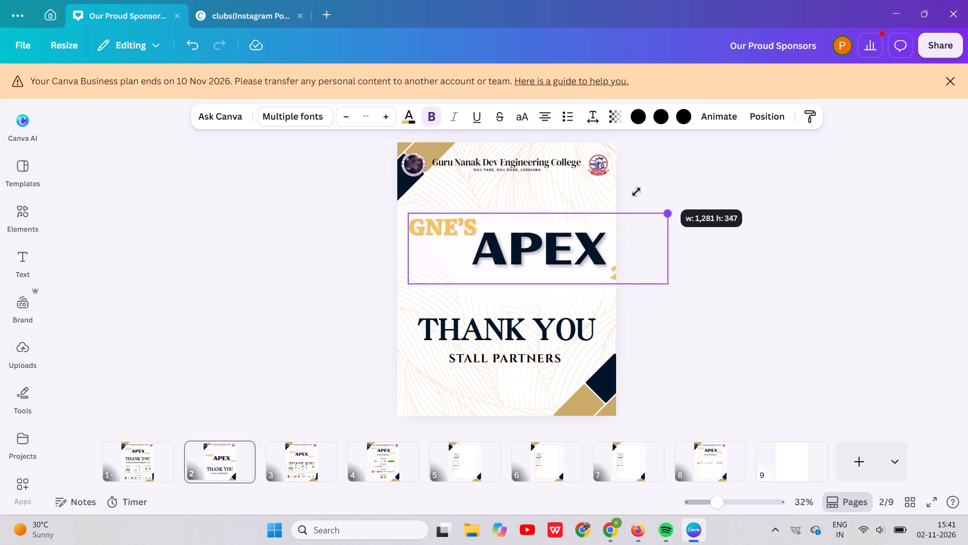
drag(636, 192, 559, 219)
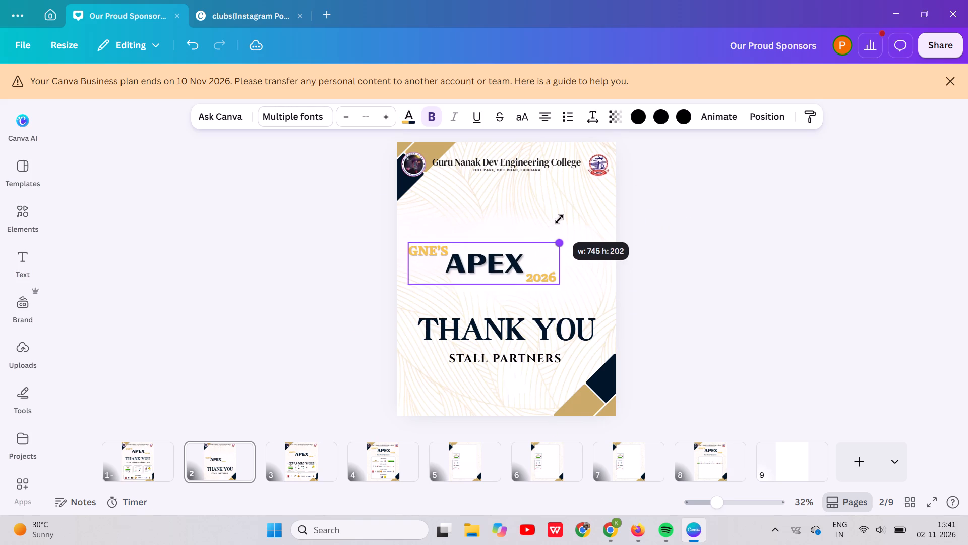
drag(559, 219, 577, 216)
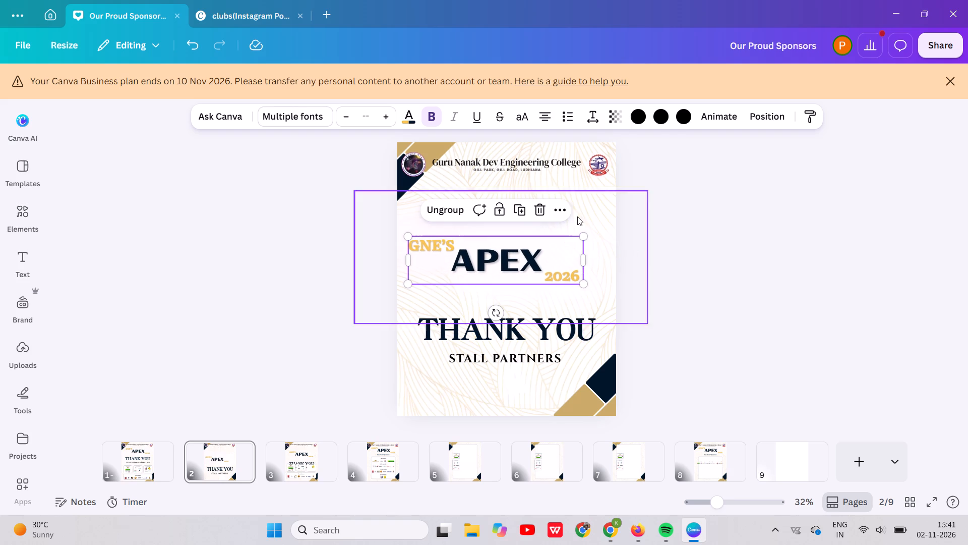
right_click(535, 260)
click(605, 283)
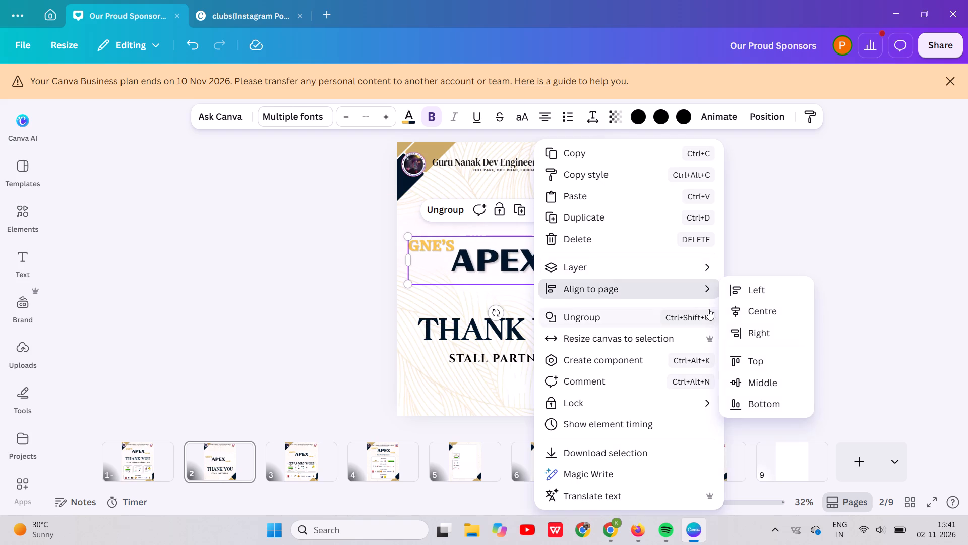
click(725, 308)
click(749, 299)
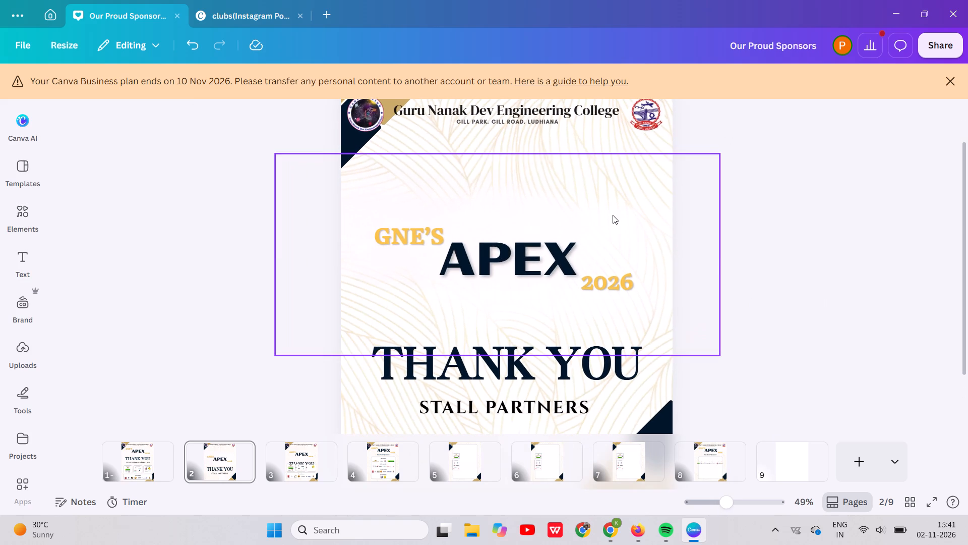
Enlarge the pale glow shape behind the APEX title beyond the page sides and reposition it around the title.
click(613, 215)
drag(613, 215, 576, 210)
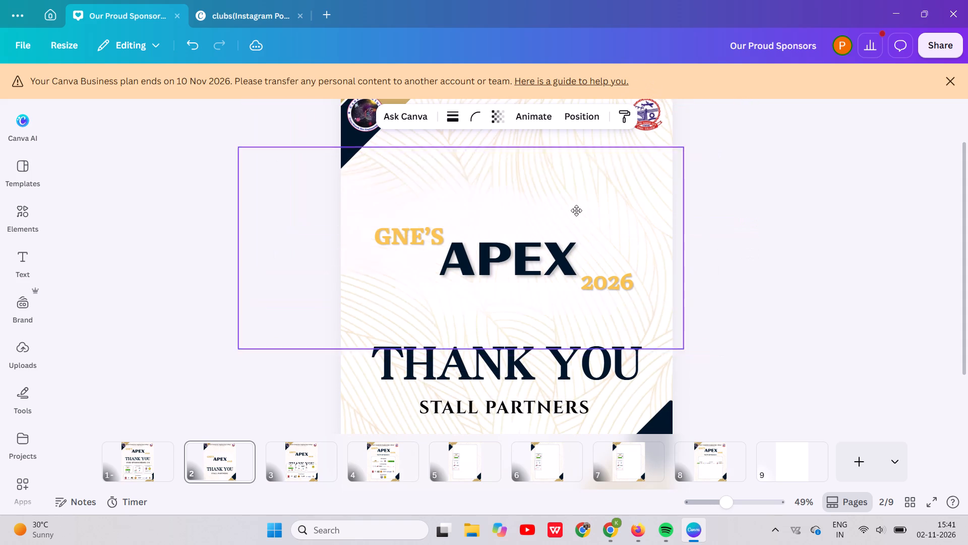
drag(576, 210, 597, 213)
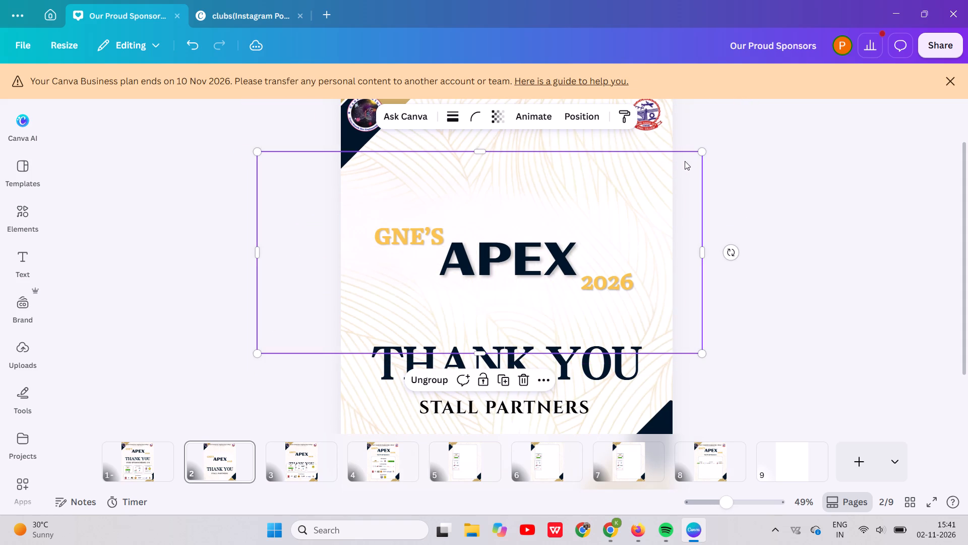
drag(702, 152, 839, 78)
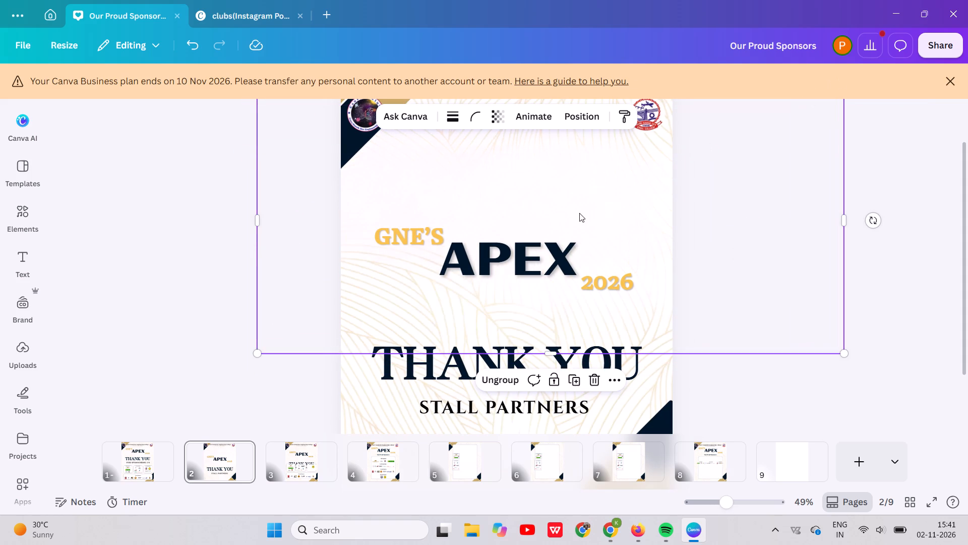
drag(579, 213, 515, 256)
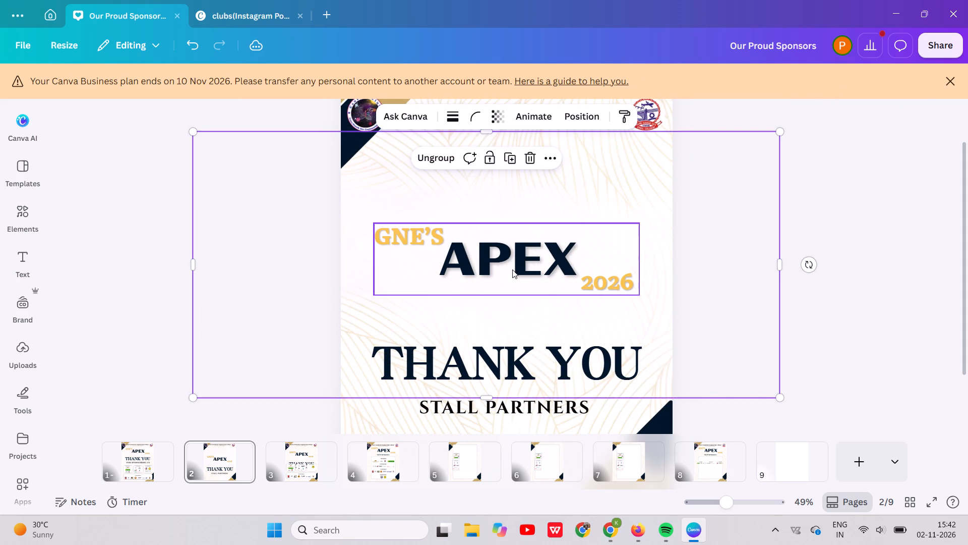
Scale the grouped GNE'S APEX 2026 title up slightly and centre it horizontally on the page.
drag(512, 269, 522, 269)
drag(387, 226, 360, 197)
right_click(497, 277)
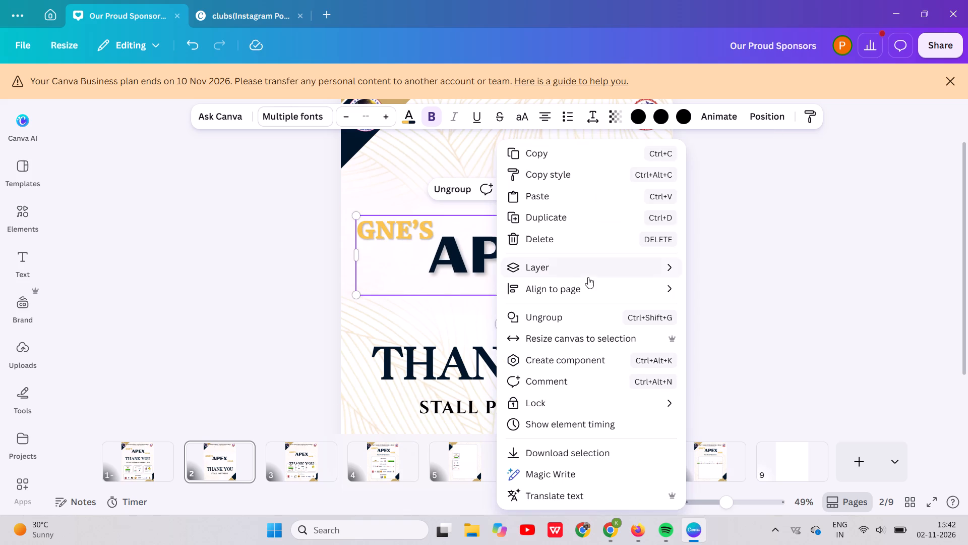
click(587, 286)
click(701, 315)
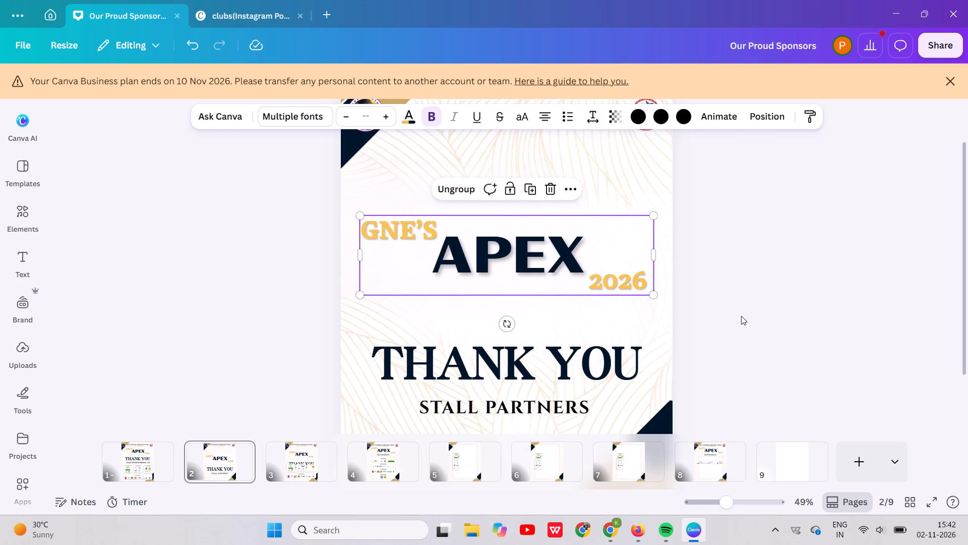
click(762, 317)
Adjust the transparency of the pale glow shape behind the title, trying 50 and settling on 99.
scroll(713, 314, down, 1)
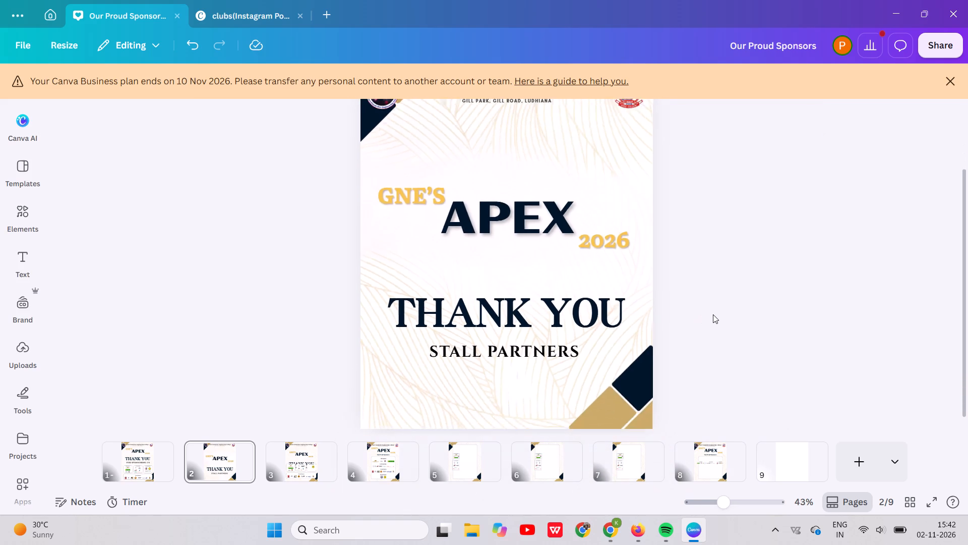
click(571, 298)
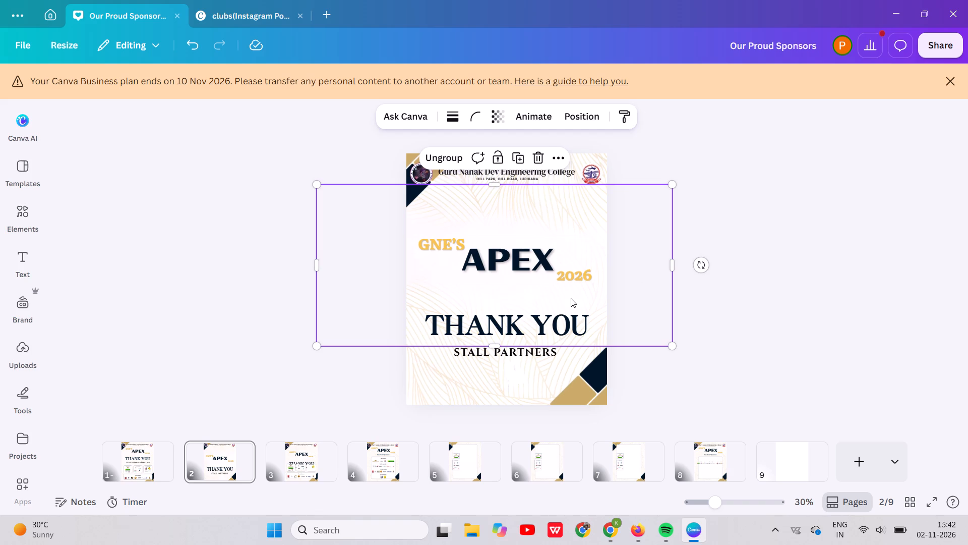
click(504, 123)
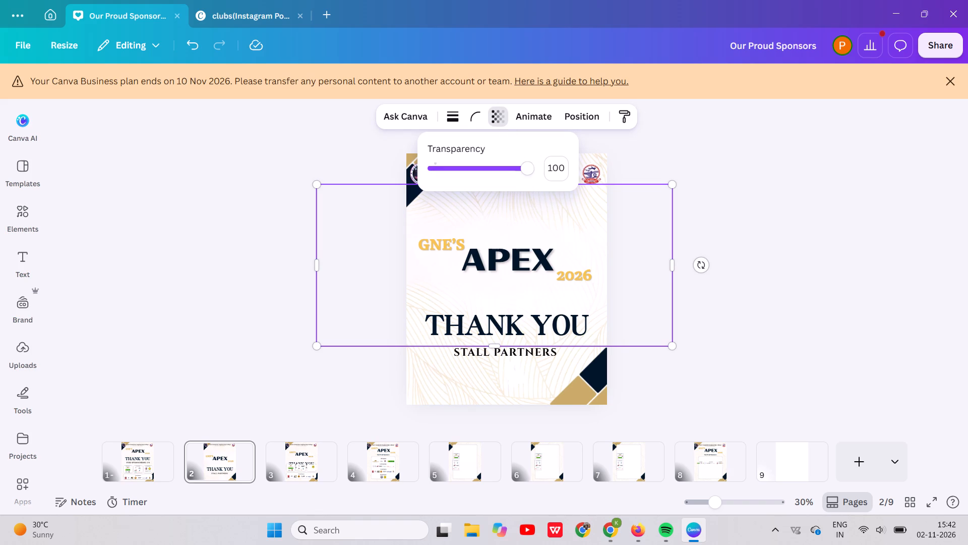
drag(526, 170, 481, 178)
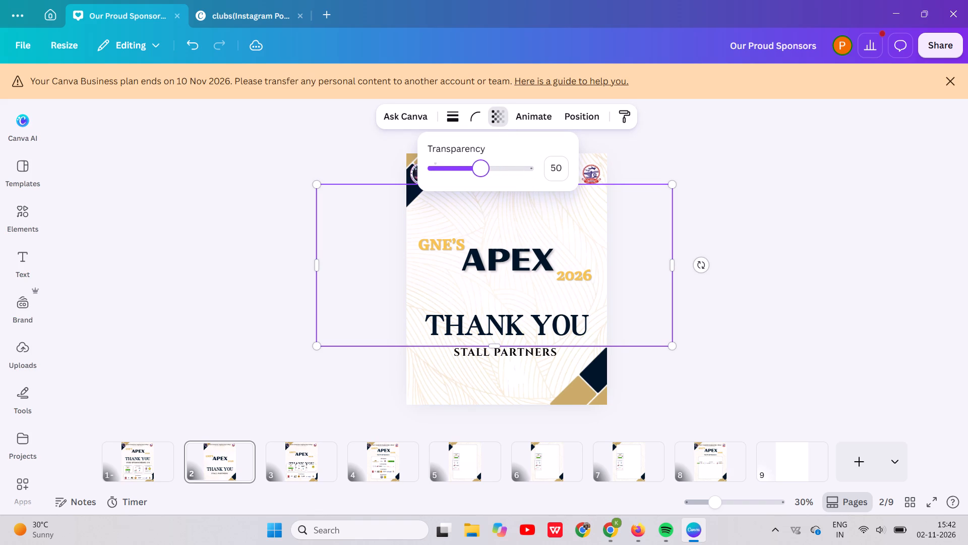
drag(481, 178, 533, 181)
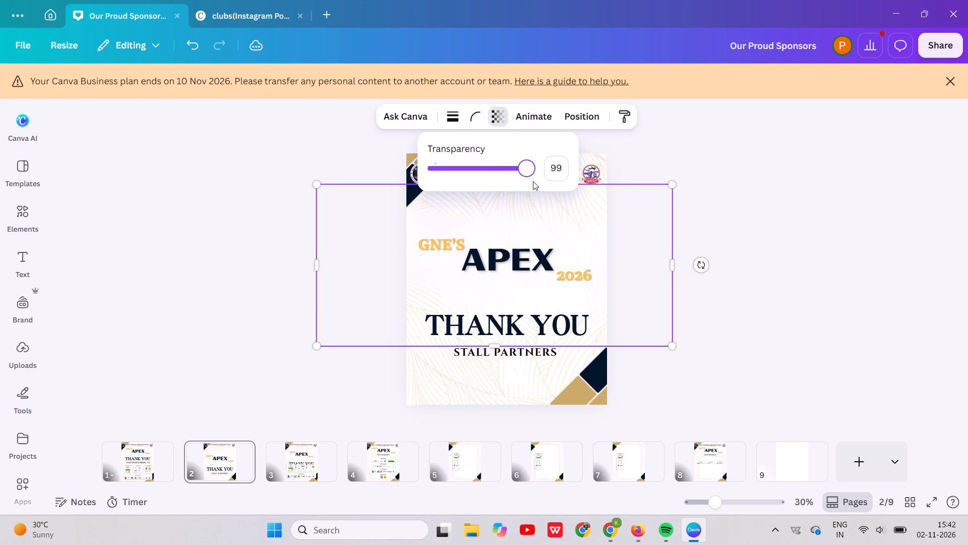
click(763, 351)
click(735, 360)
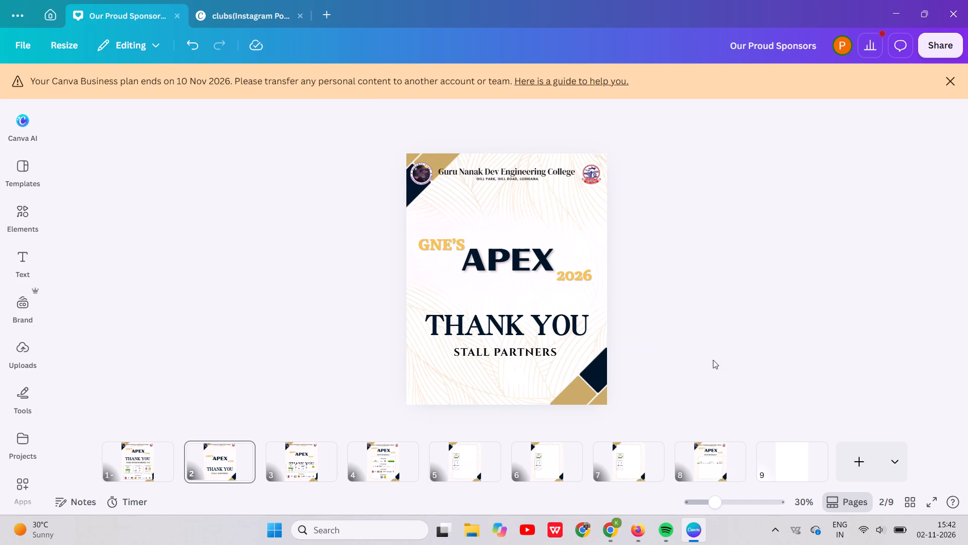
Look through pages 1 to 6 to compare their sponsor layouts with the stall partners page.
scroll(547, 361, down, 1)
click(692, 339)
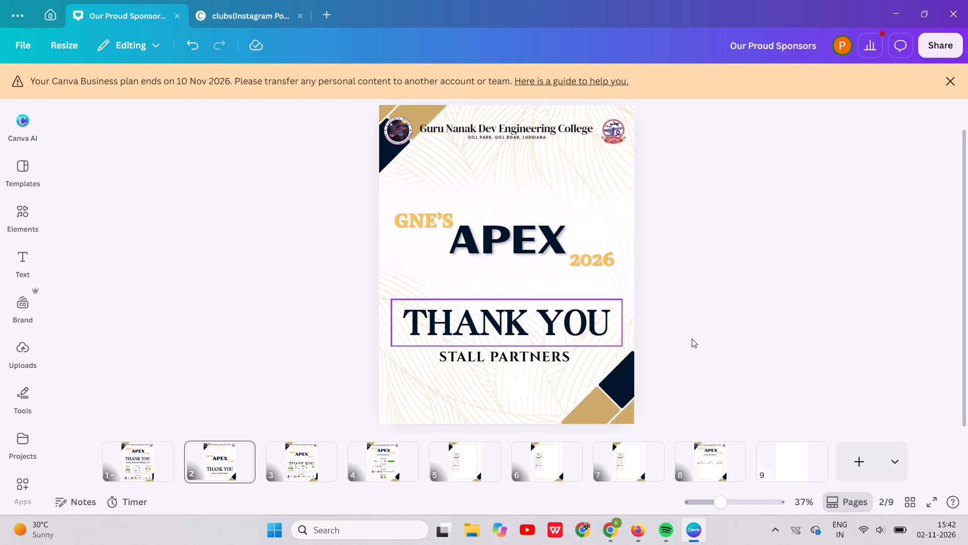
key(Left)
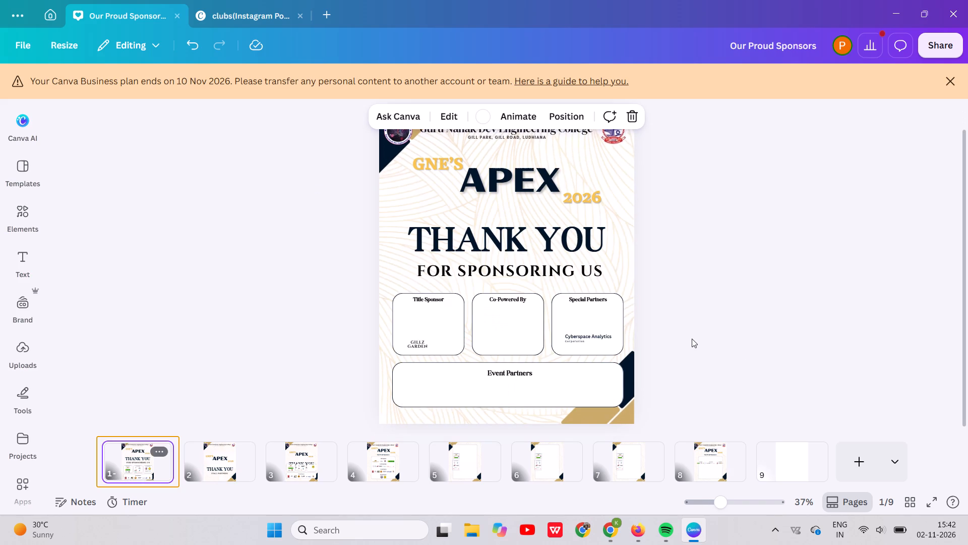
key(Right)
key(Right)
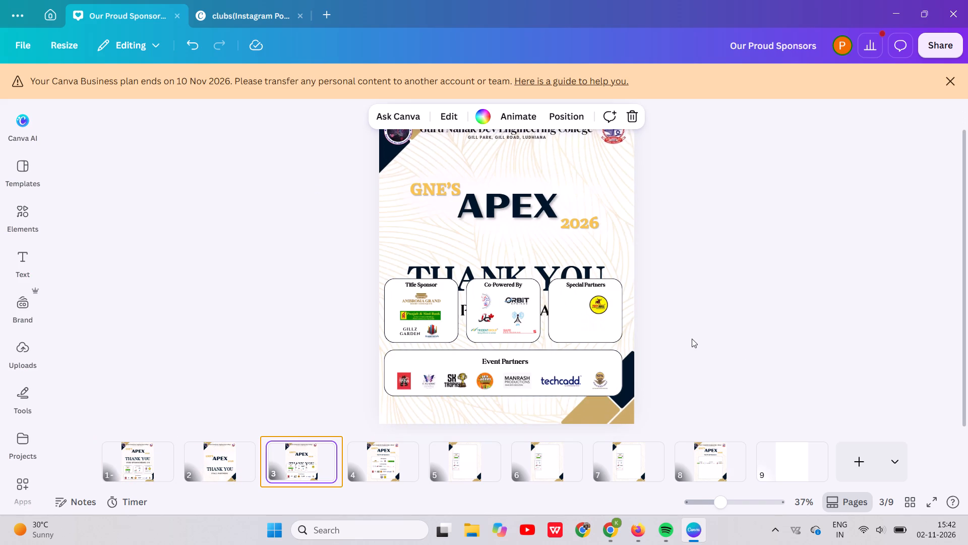
key(Right)
key(Right)
key(Right)
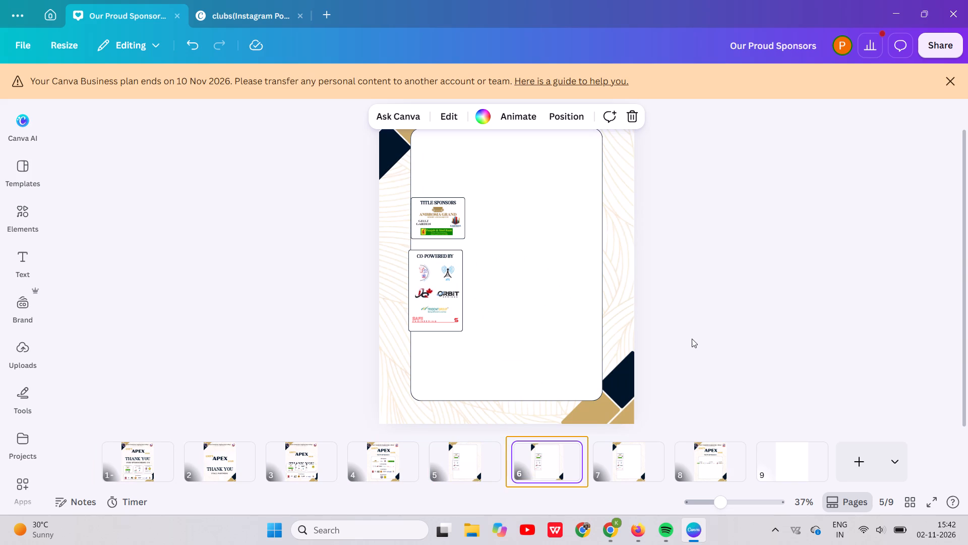
key(Left)
key(Left)
key(Left)
key(Left)
key(Right)
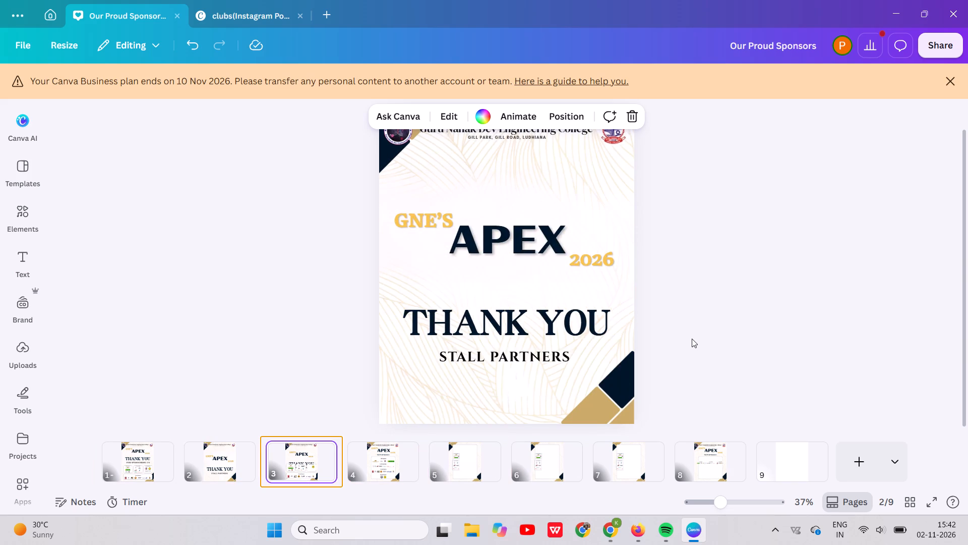
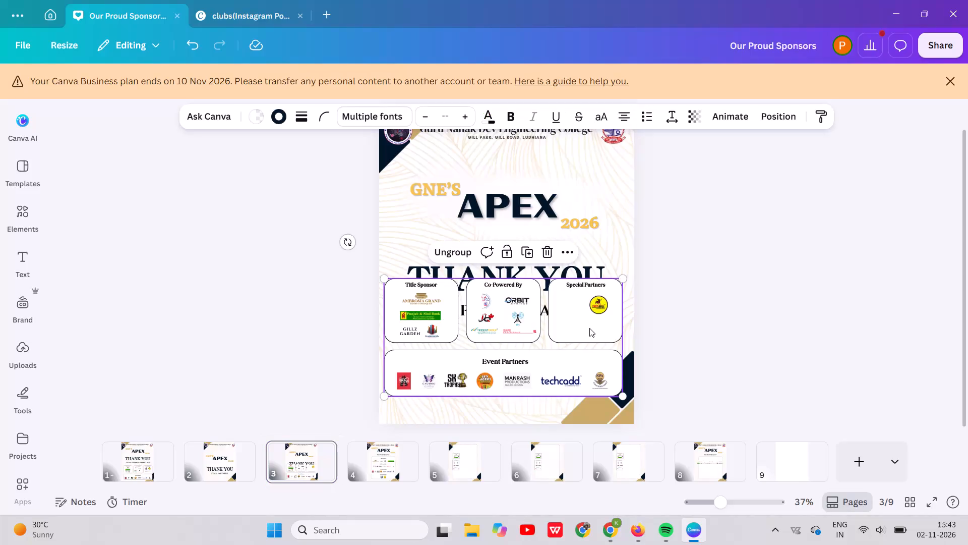
Scale down the grouped sponsor boxes on page 3, keeping them near the page's lower-left area.
drag(622, 278, 556, 379)
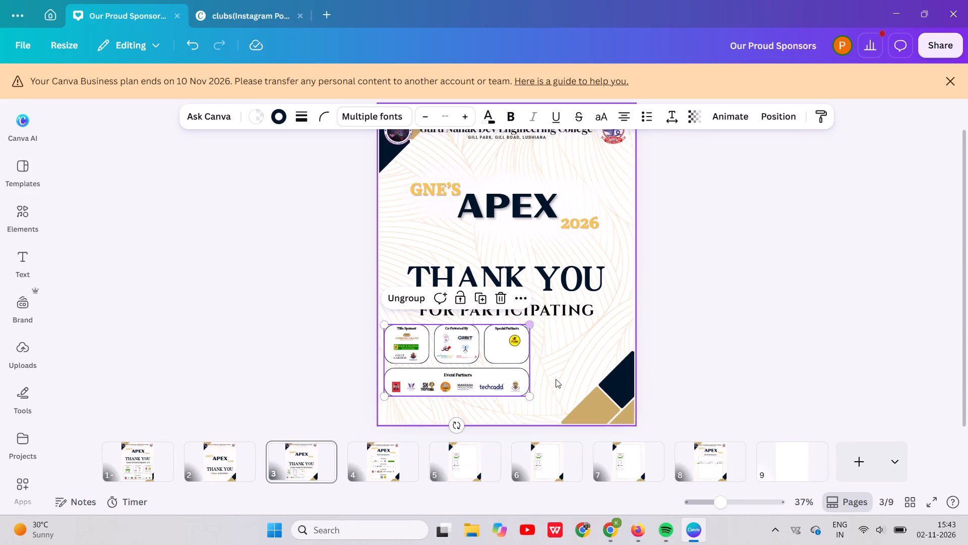
click(688, 253)
On page 2, shrink the pale glow group behind the APEX title and reposition it around the title, above the THANK YOU heading.
key(Left)
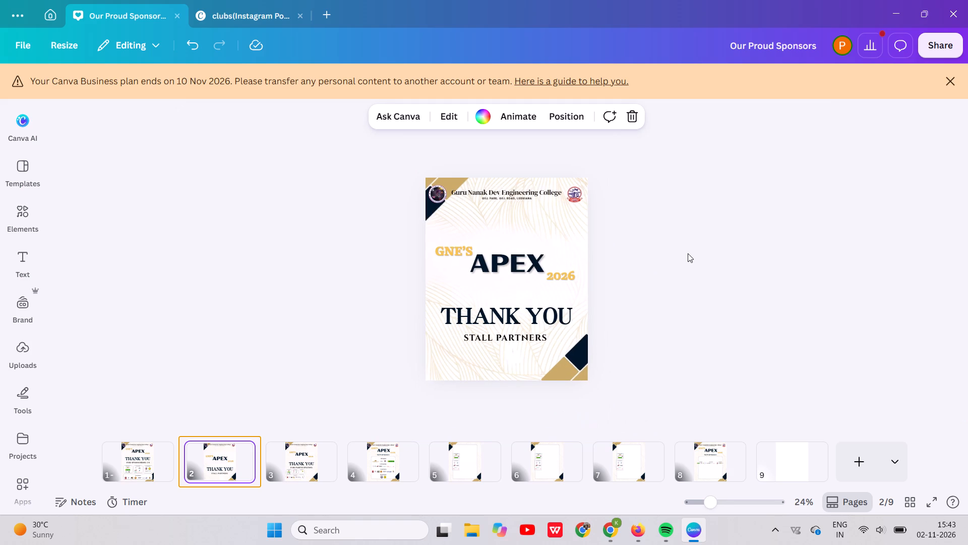
click(537, 294)
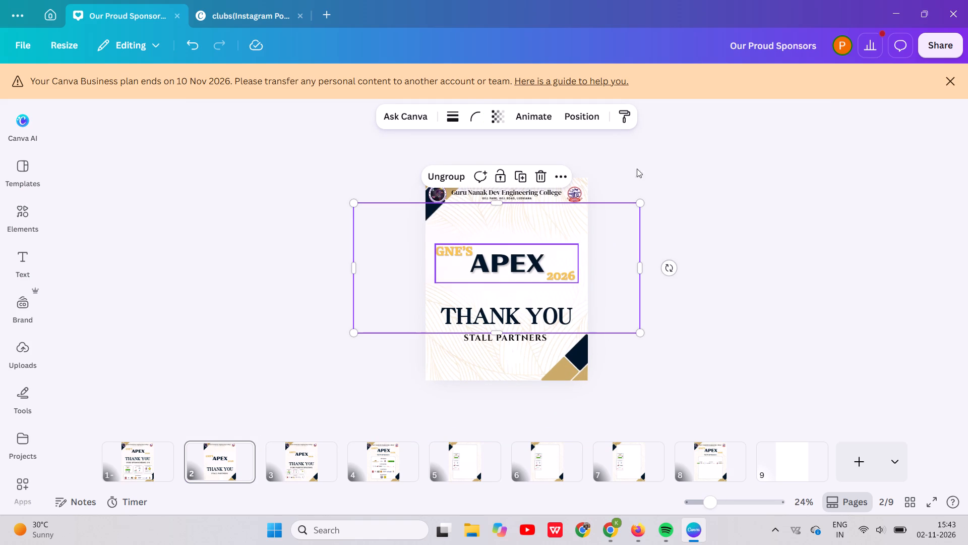
drag(641, 201, 574, 251)
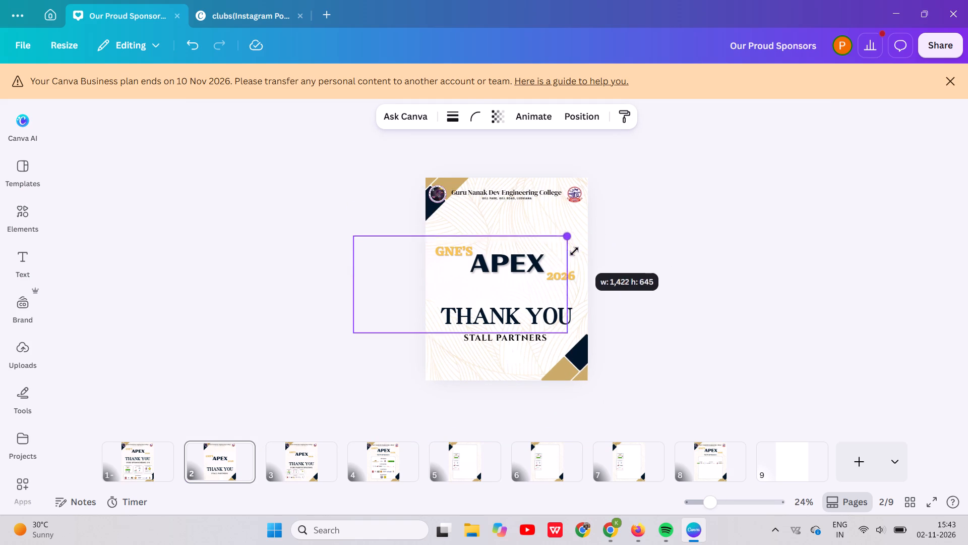
drag(574, 251, 568, 256)
click(500, 306)
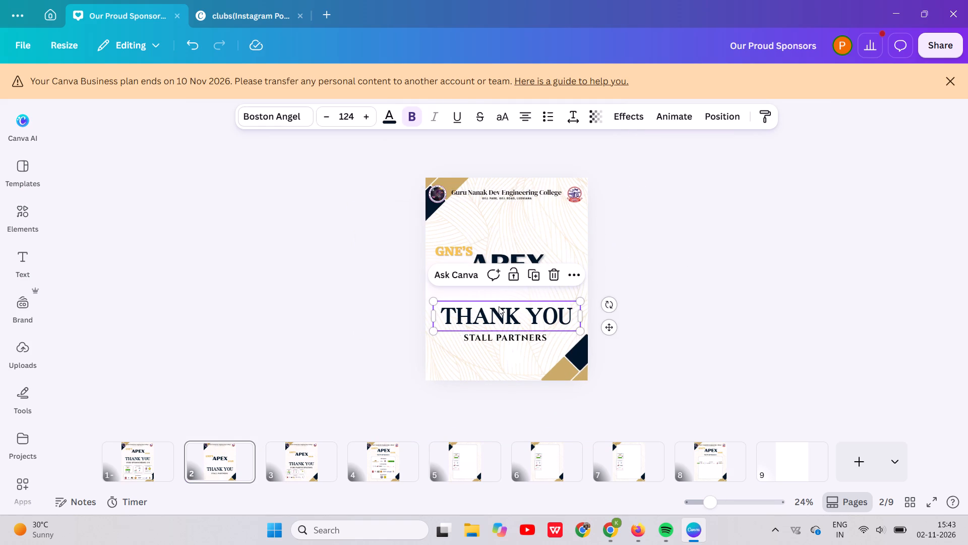
drag(474, 290, 512, 275)
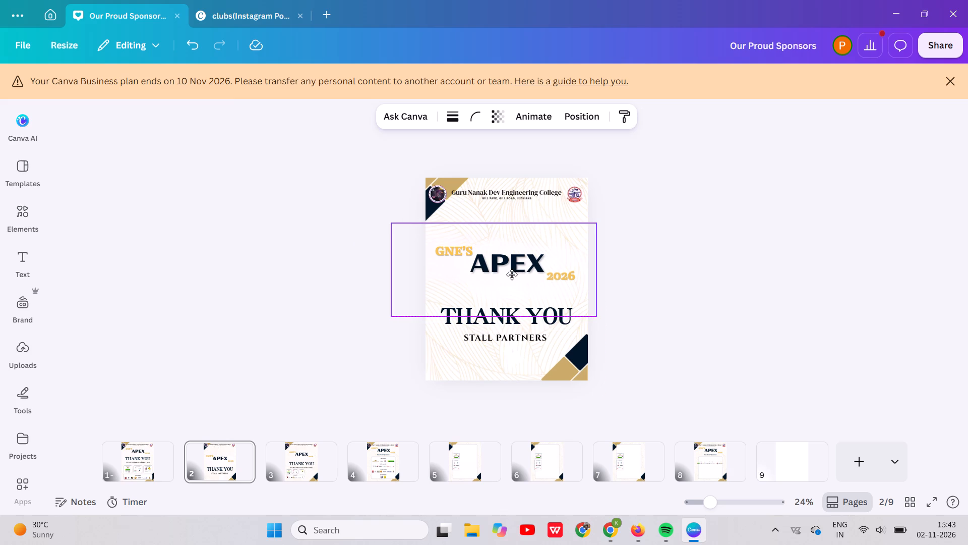
drag(512, 275, 507, 275)
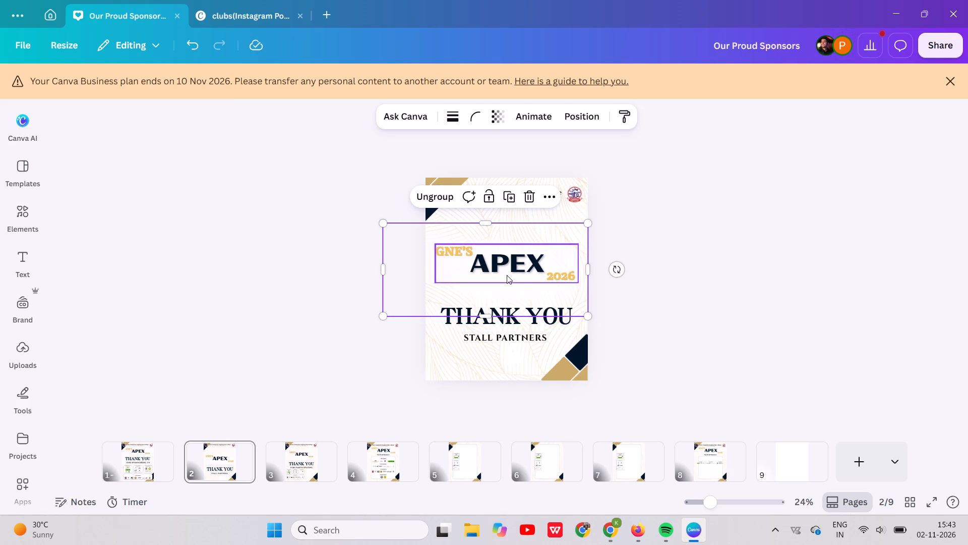
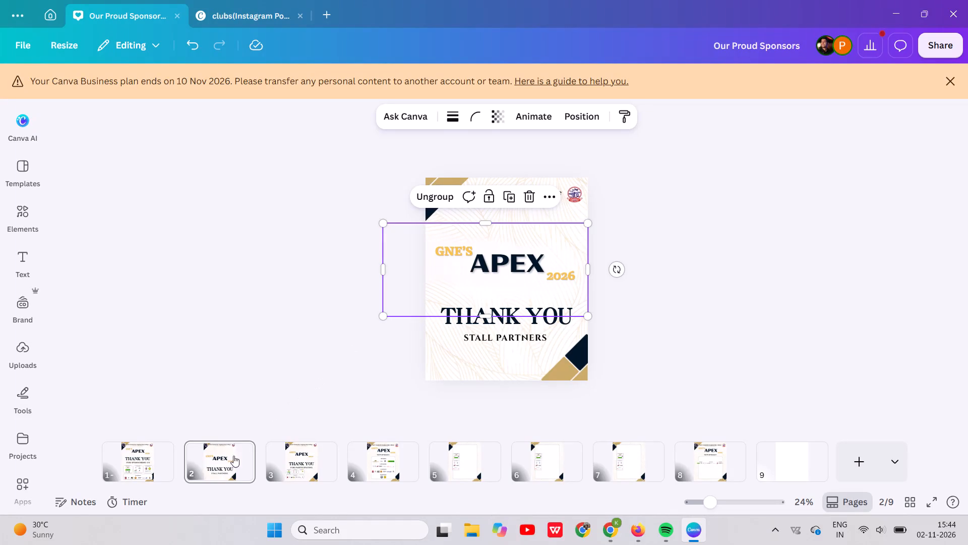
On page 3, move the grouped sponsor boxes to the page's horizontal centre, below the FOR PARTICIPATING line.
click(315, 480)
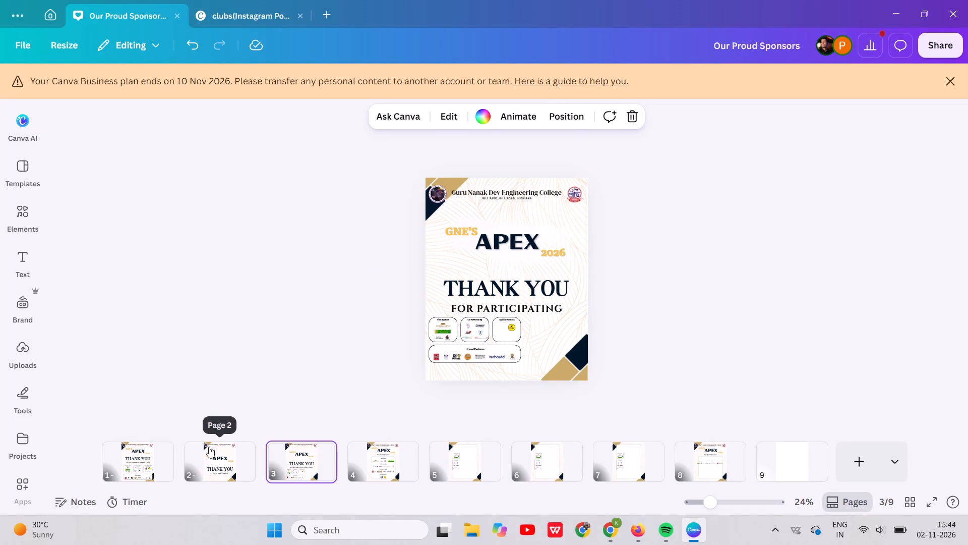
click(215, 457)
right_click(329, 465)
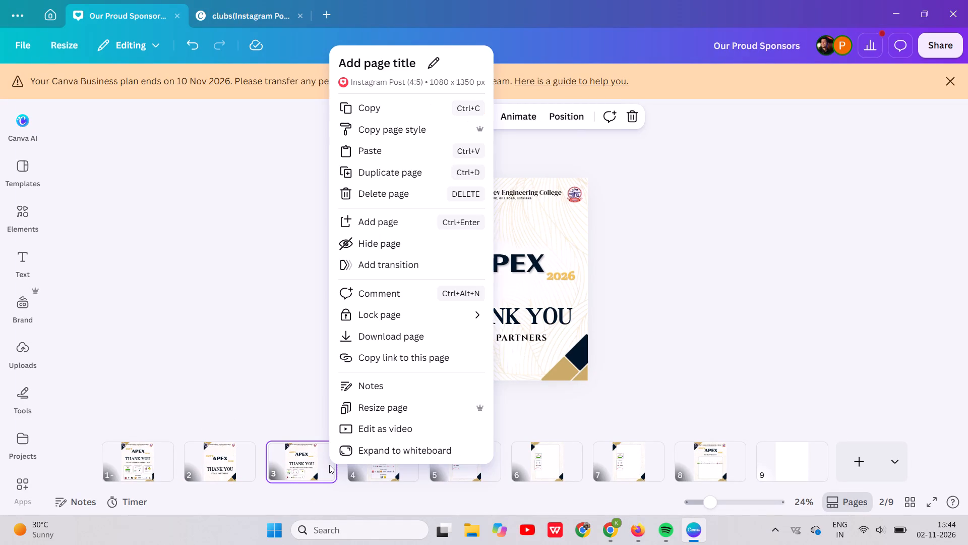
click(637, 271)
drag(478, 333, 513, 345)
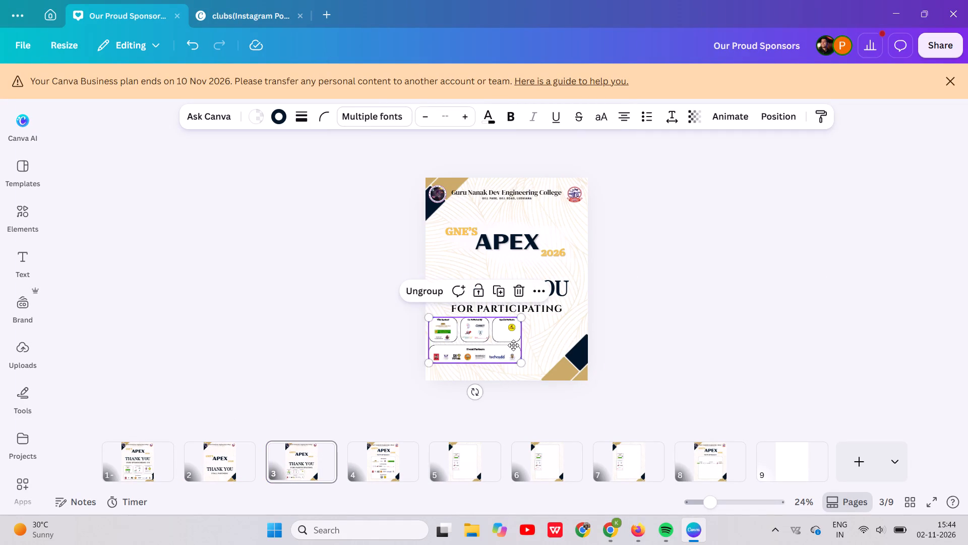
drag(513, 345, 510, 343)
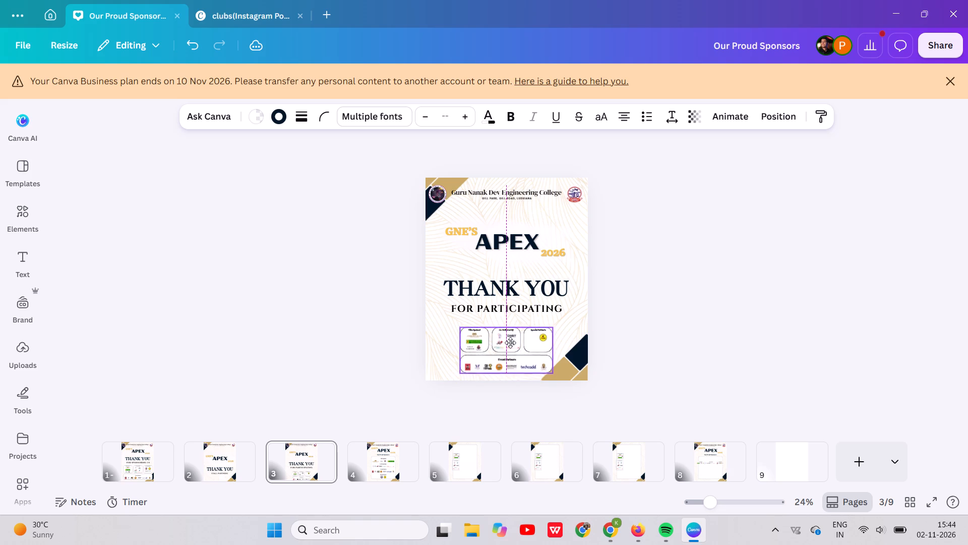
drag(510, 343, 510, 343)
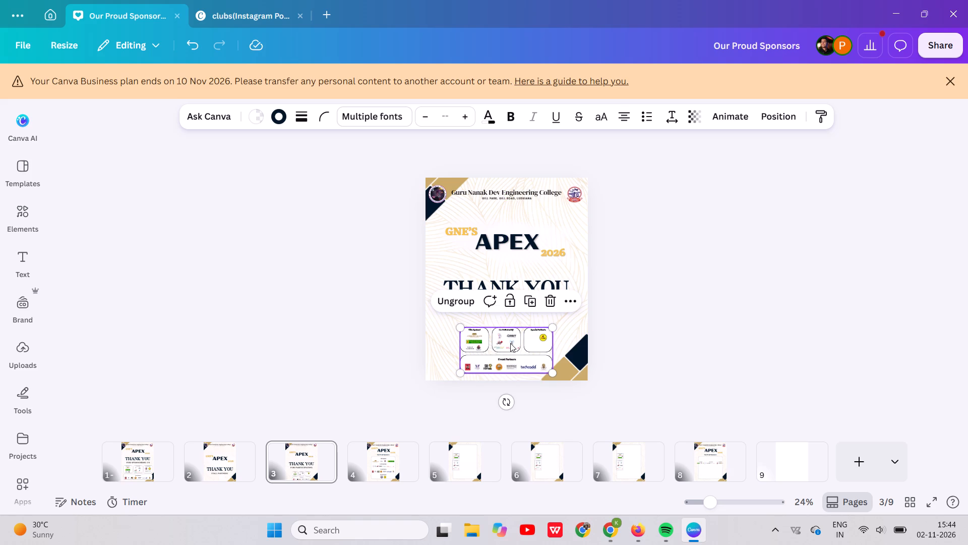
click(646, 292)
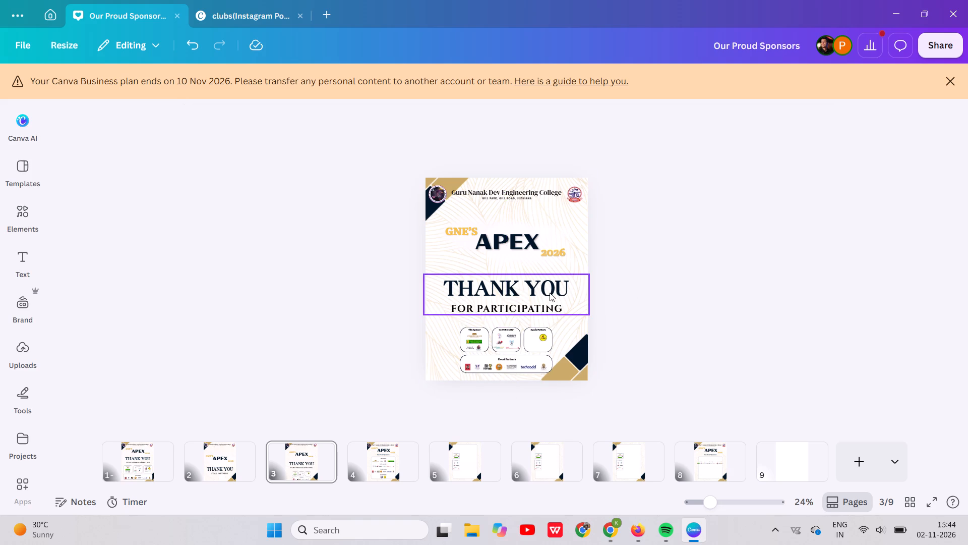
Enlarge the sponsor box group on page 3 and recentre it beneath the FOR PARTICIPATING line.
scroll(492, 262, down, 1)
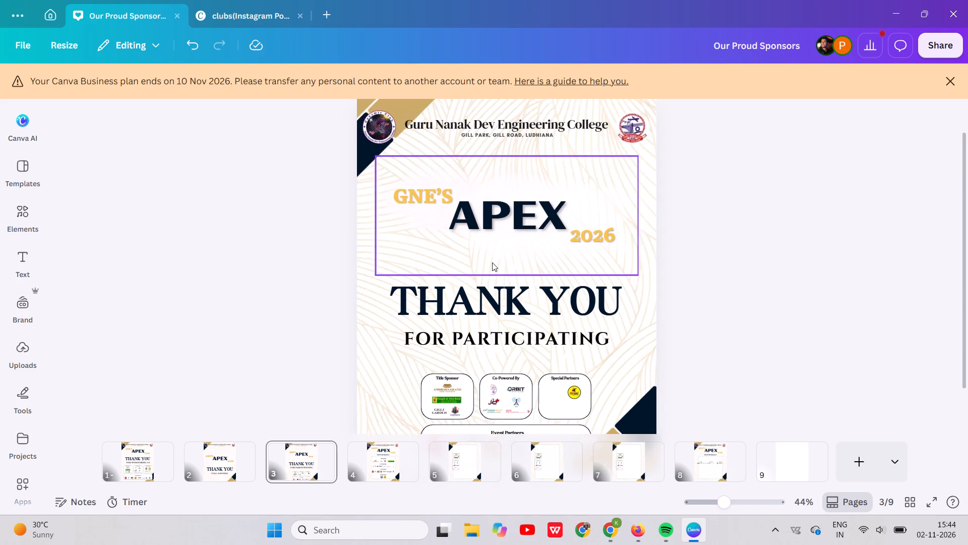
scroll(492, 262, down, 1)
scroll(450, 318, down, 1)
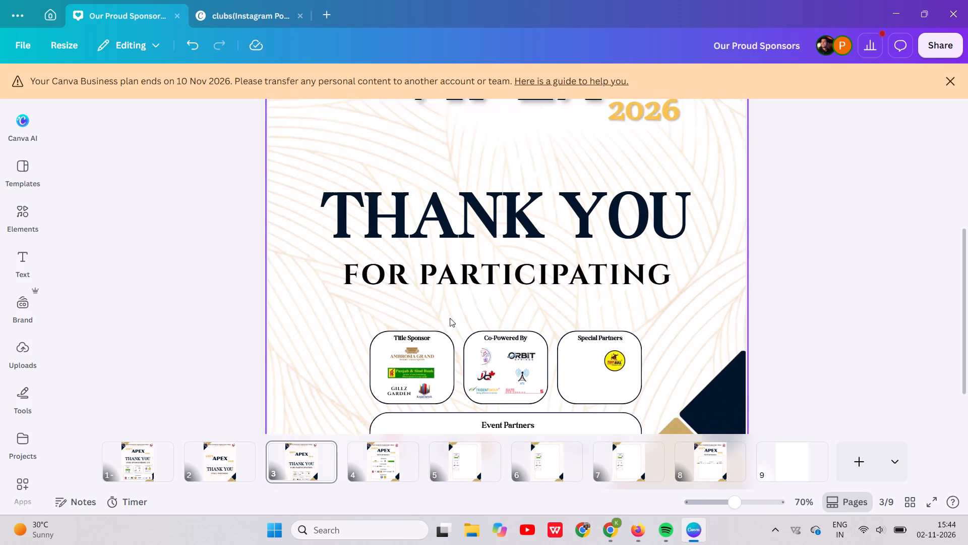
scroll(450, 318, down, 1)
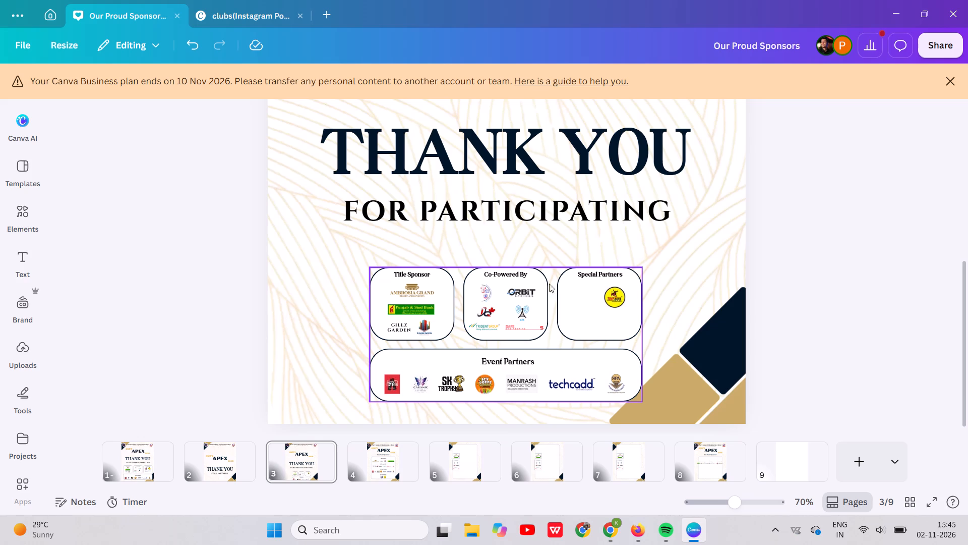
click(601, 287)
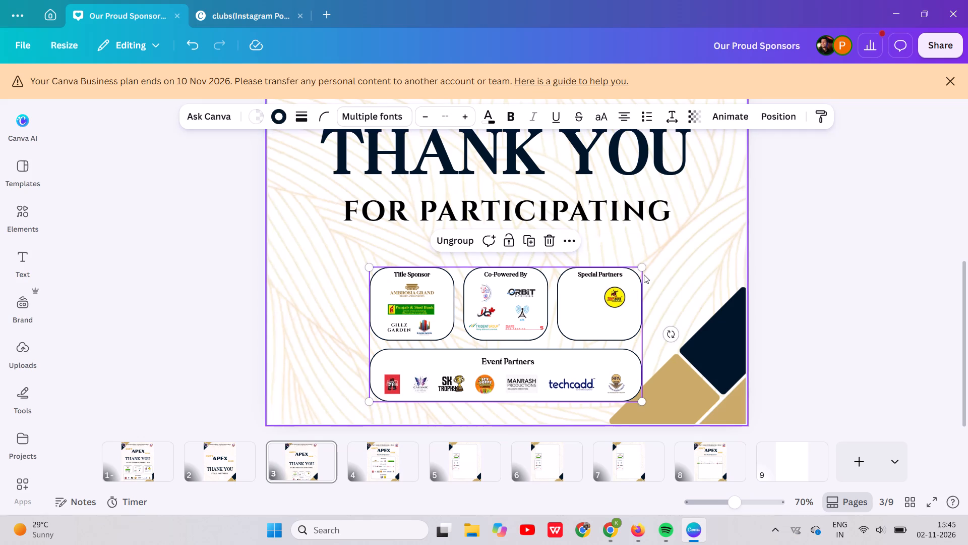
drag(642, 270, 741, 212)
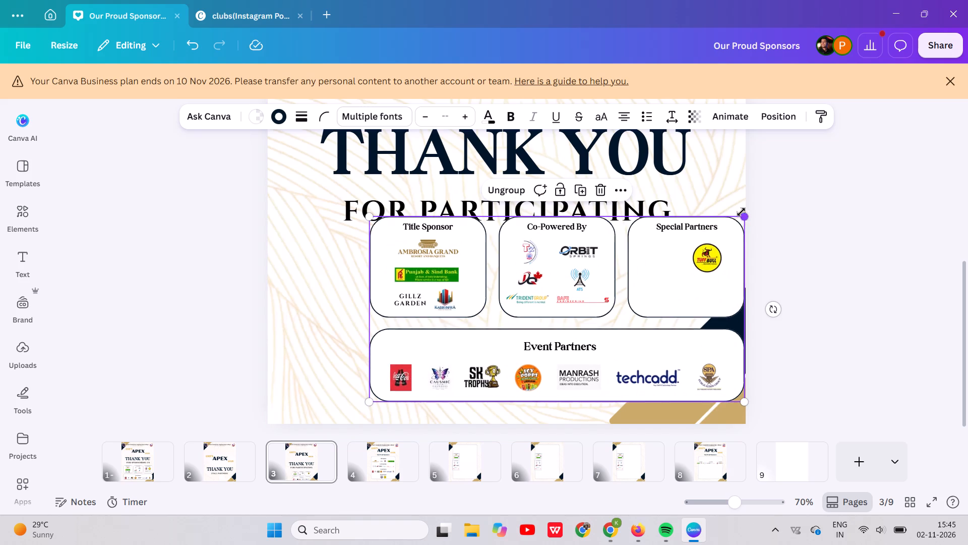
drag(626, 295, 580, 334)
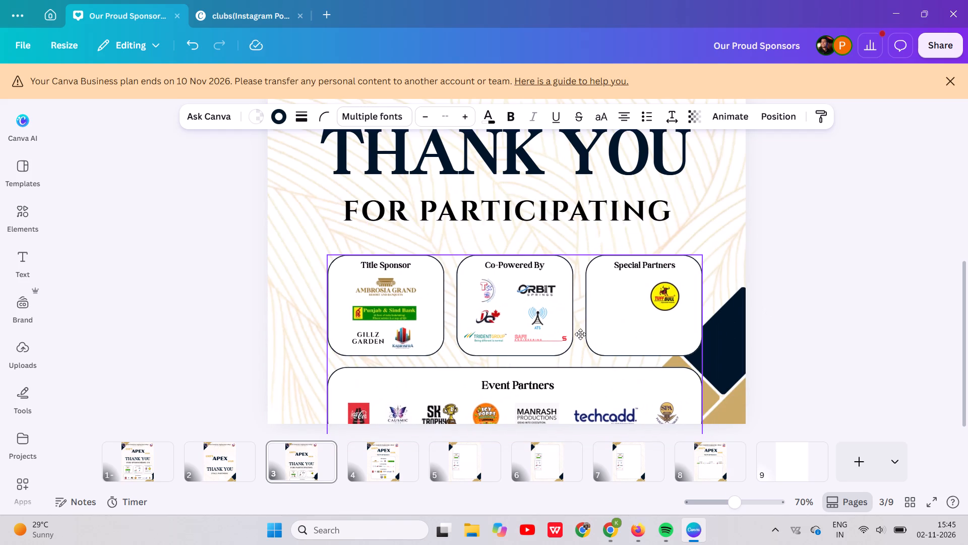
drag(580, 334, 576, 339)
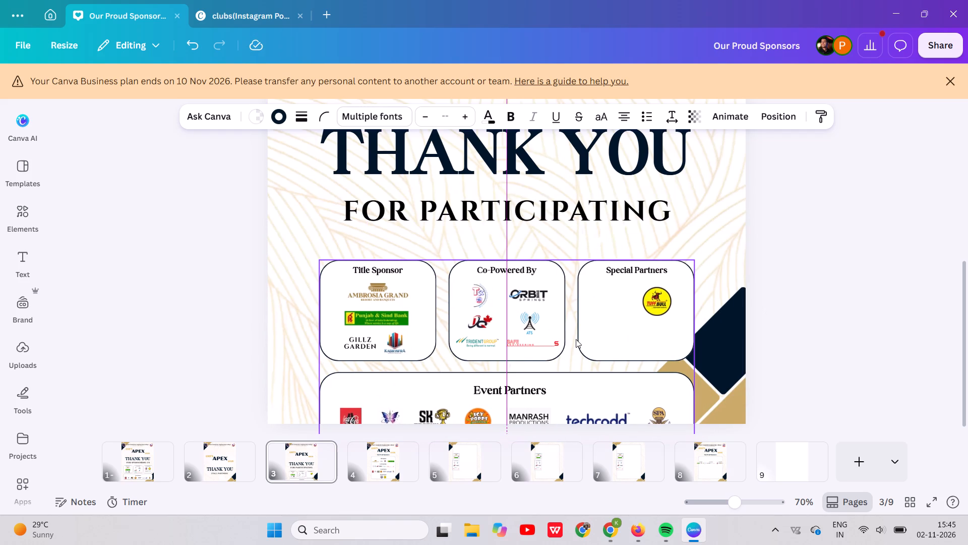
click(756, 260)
Delete the whole sponsor box group from page 3.
scroll(756, 260, right, 1)
scroll(720, 310, down, 2)
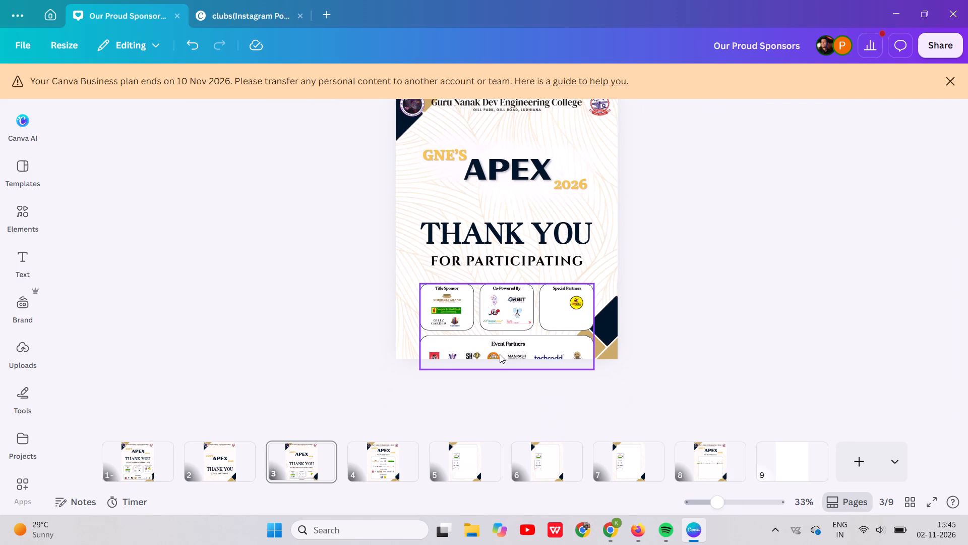
click(511, 341)
key(BackSpace)
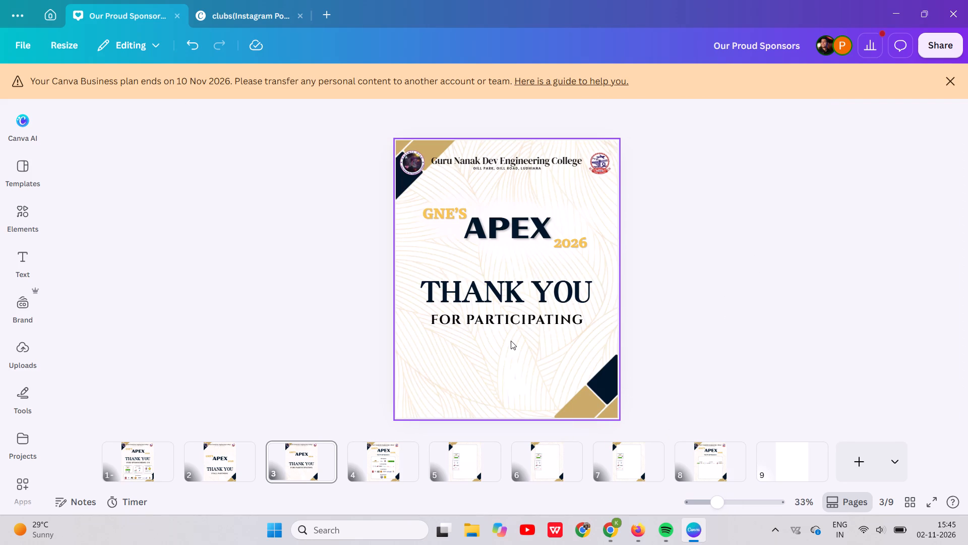
Review page 4, and compare the title and THANK YOU layouts of pages 2 and 3.
click(397, 465)
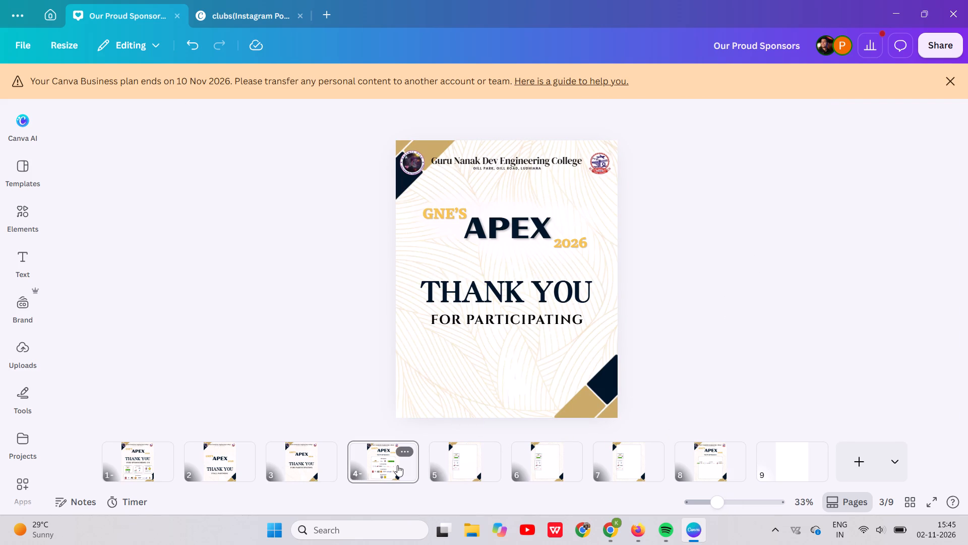
click(309, 458)
click(243, 460)
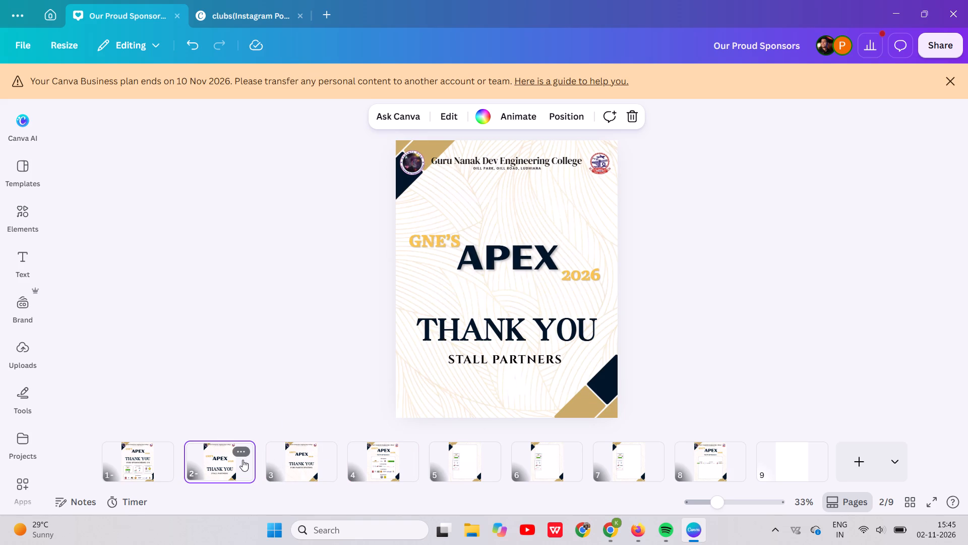
click(286, 463)
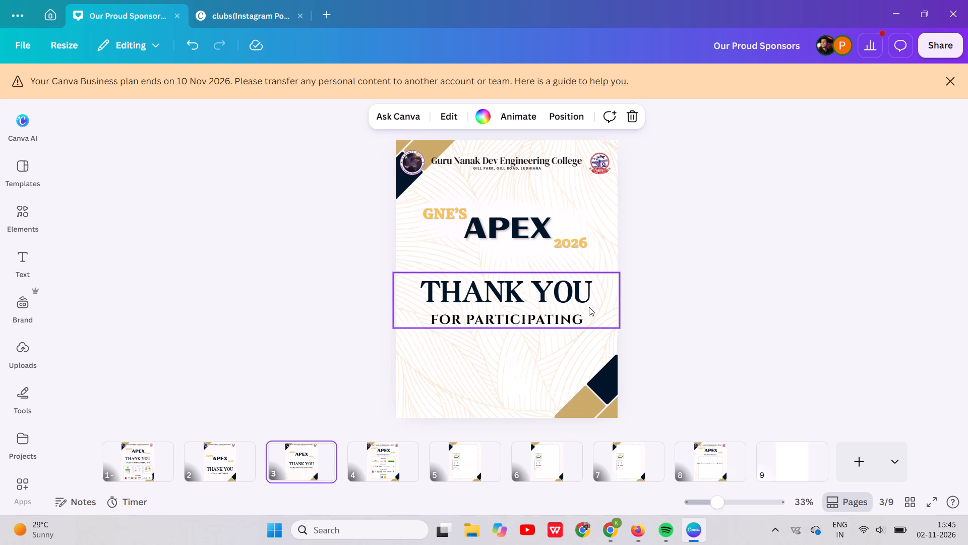
click(190, 470)
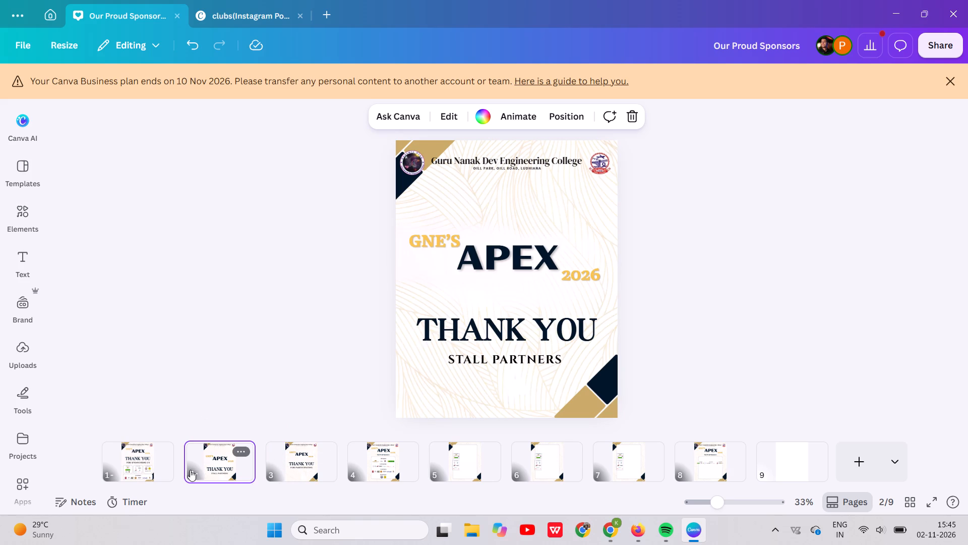
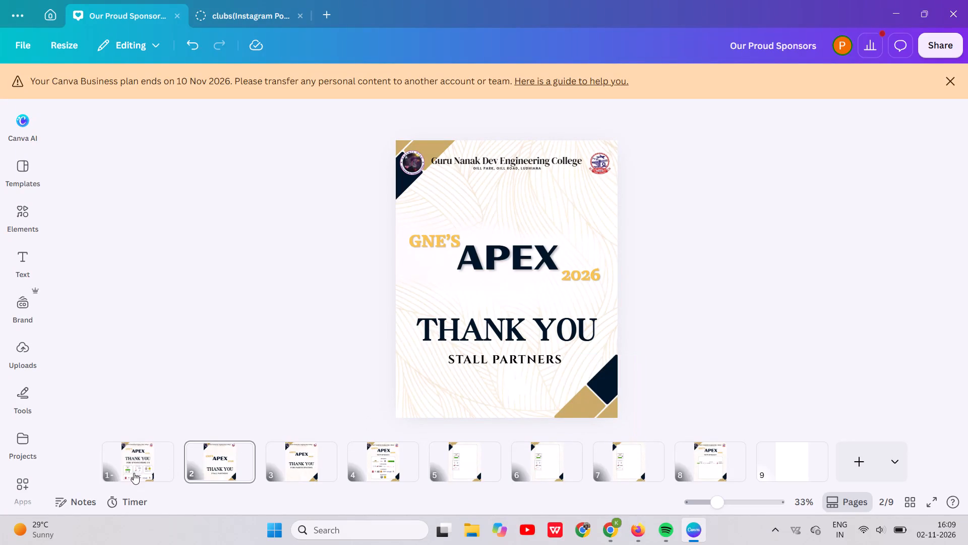
Review the thank-you layouts of pages 1 to 3, and return to the sponsors version on page 1.
click(134, 472)
click(223, 468)
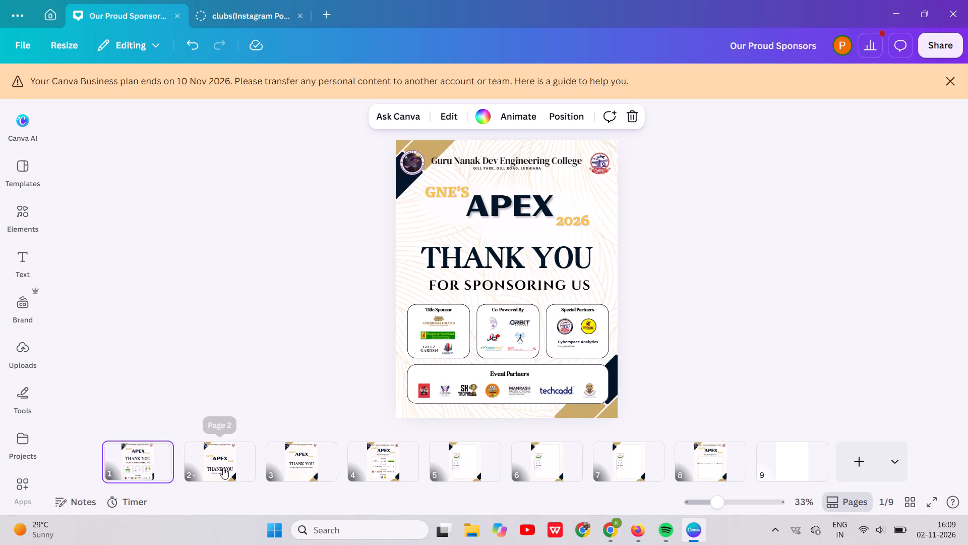
click(303, 477)
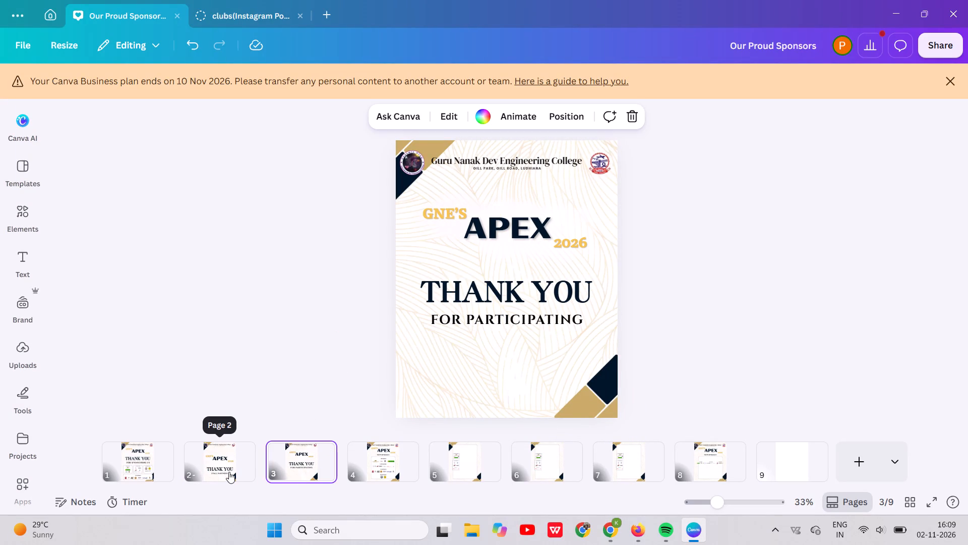
key(Left)
key(Left)
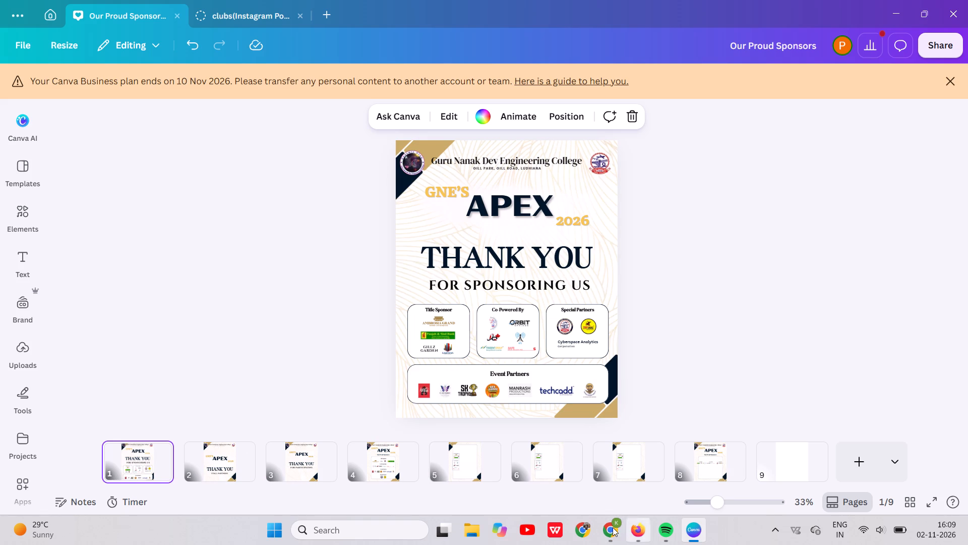
click(789, 372)
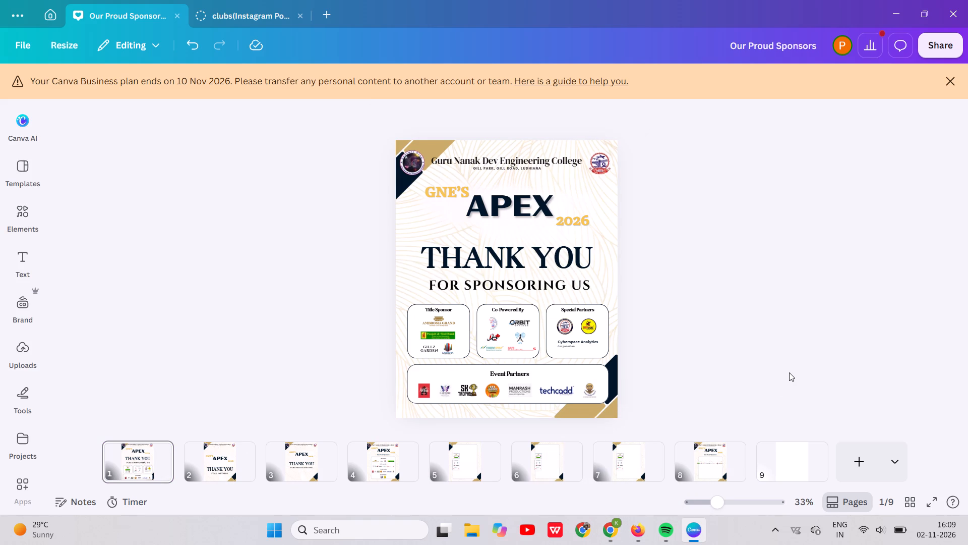